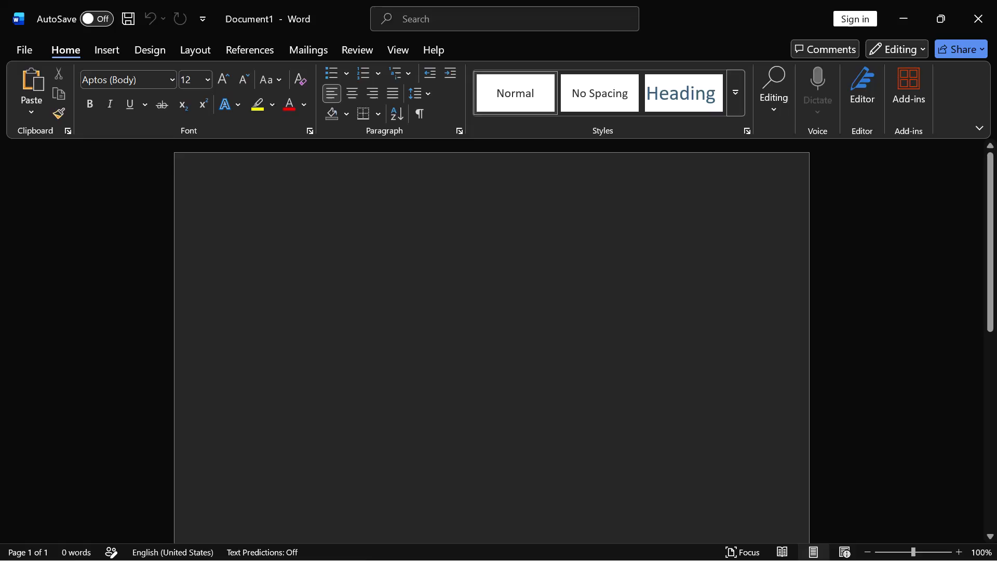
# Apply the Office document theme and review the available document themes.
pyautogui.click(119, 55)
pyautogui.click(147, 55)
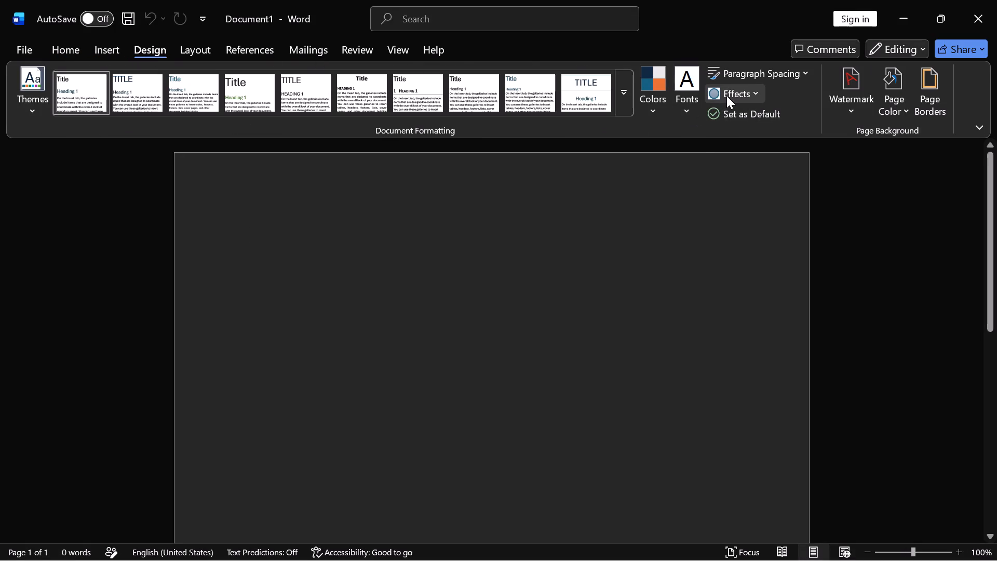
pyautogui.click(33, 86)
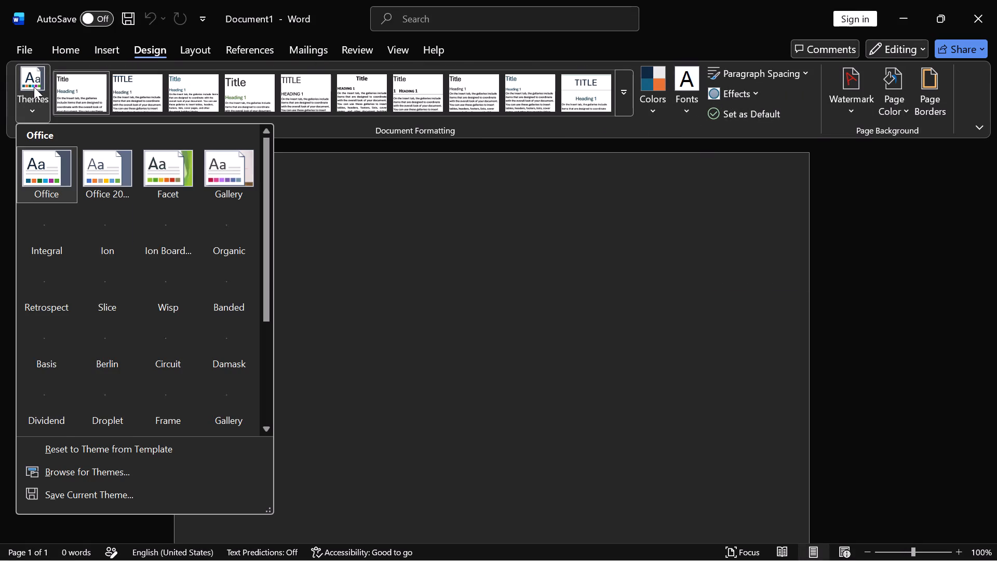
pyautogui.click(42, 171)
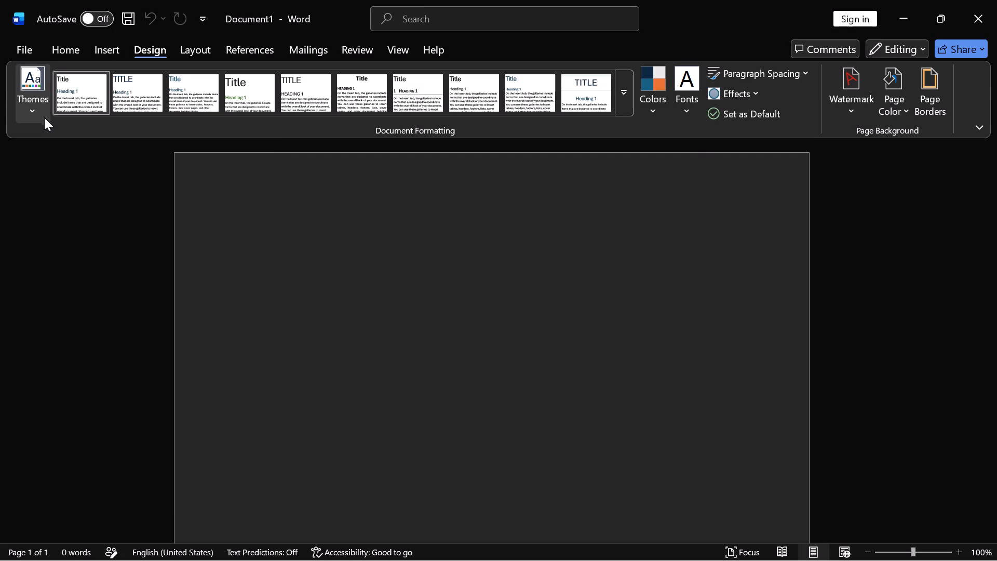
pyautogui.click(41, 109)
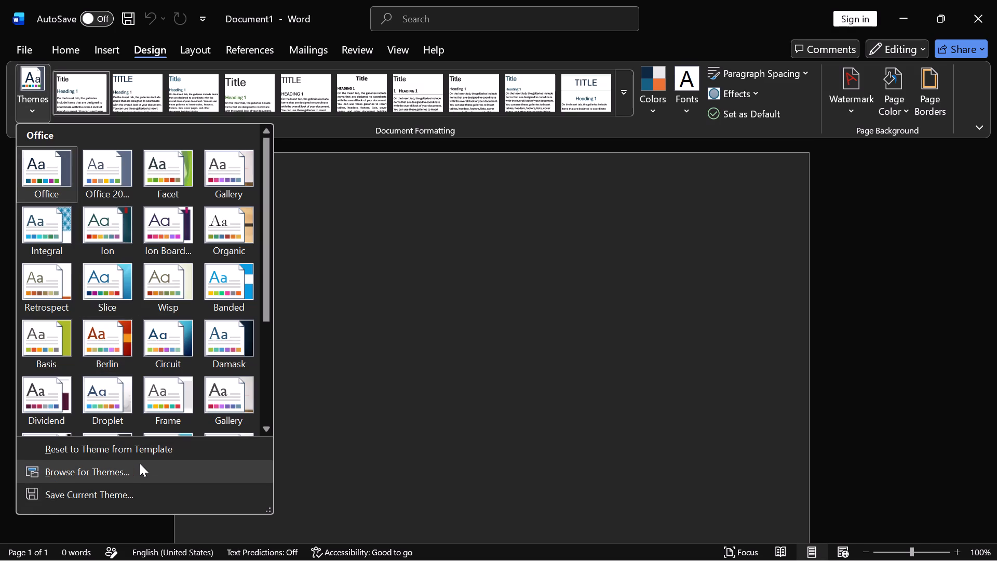
# Examine the Word Options pages for the setting that controls the interface and page color.
pyautogui.click(26, 48)
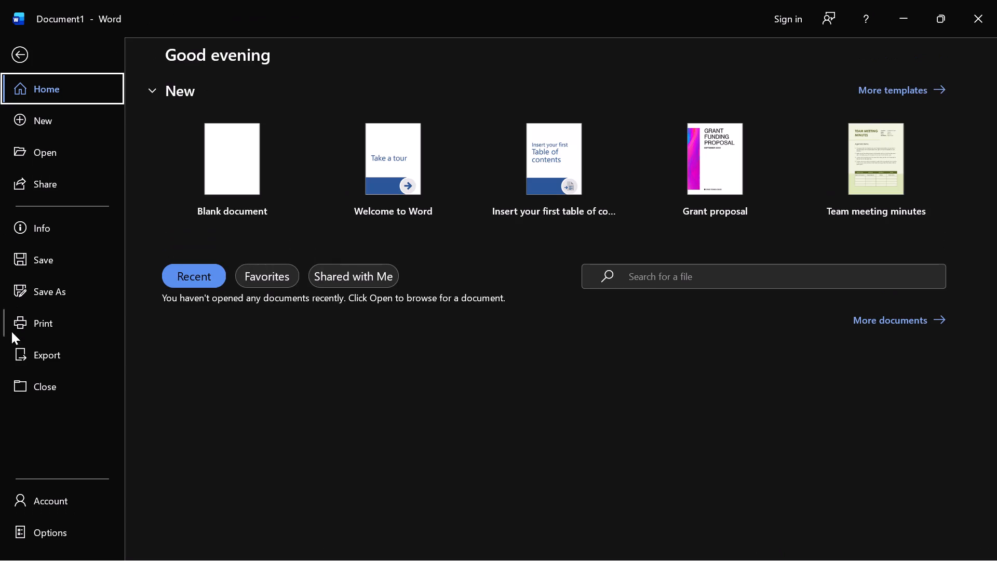
pyautogui.click(37, 528)
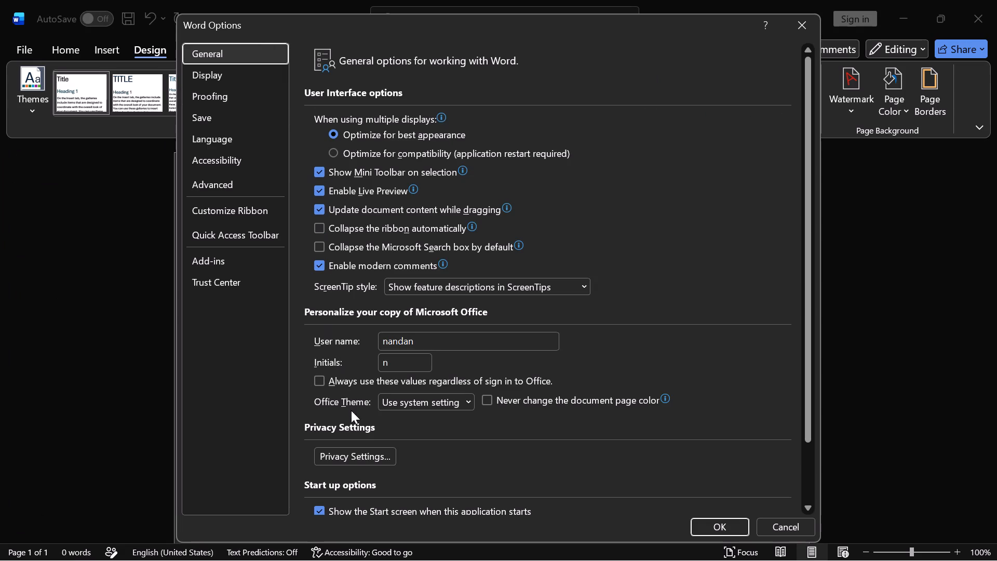
pyautogui.click(239, 83)
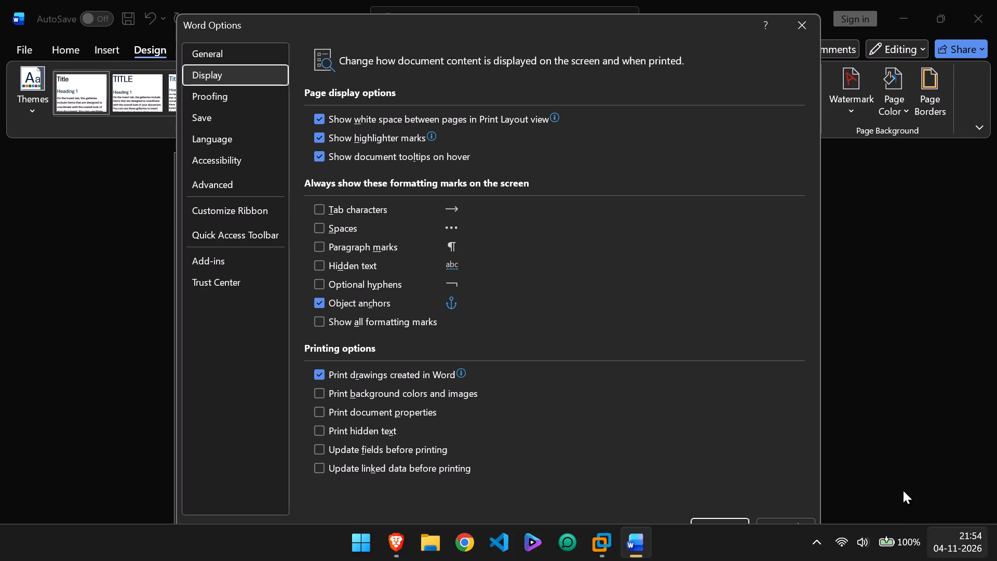
pyautogui.click(228, 58)
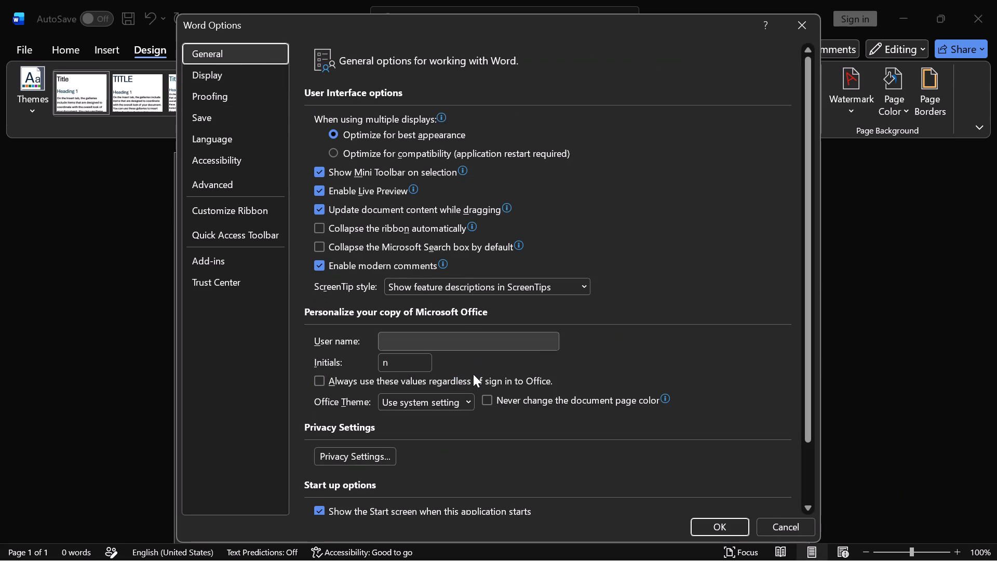
pyautogui.scroll(-5, 473, 379)
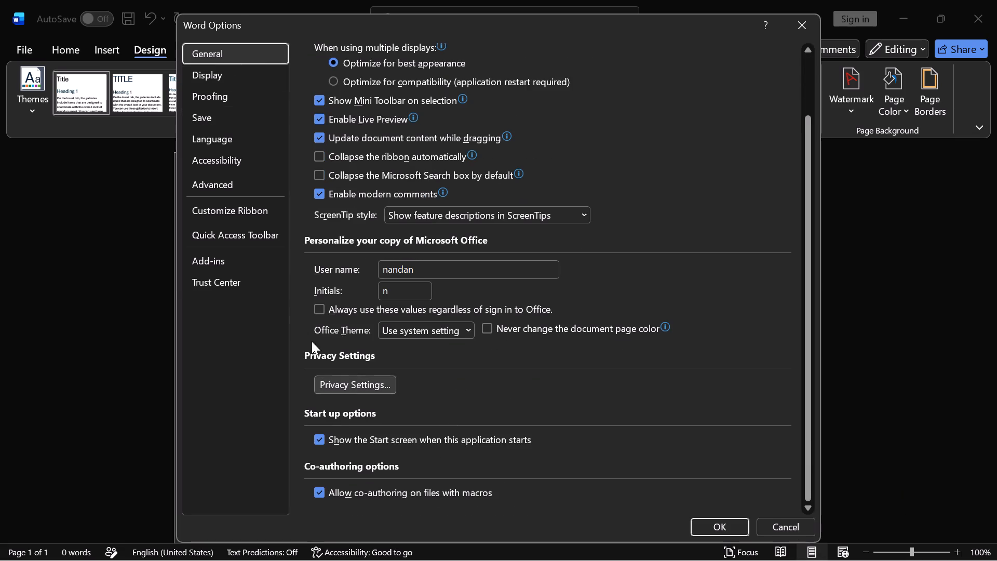
pyautogui.click(224, 285)
pyautogui.click(225, 269)
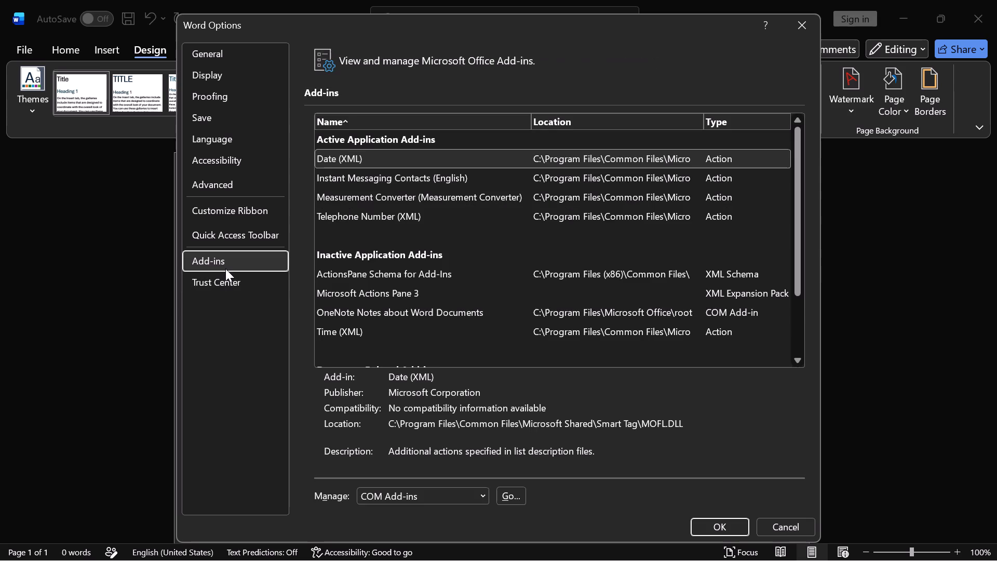
pyautogui.click(230, 237)
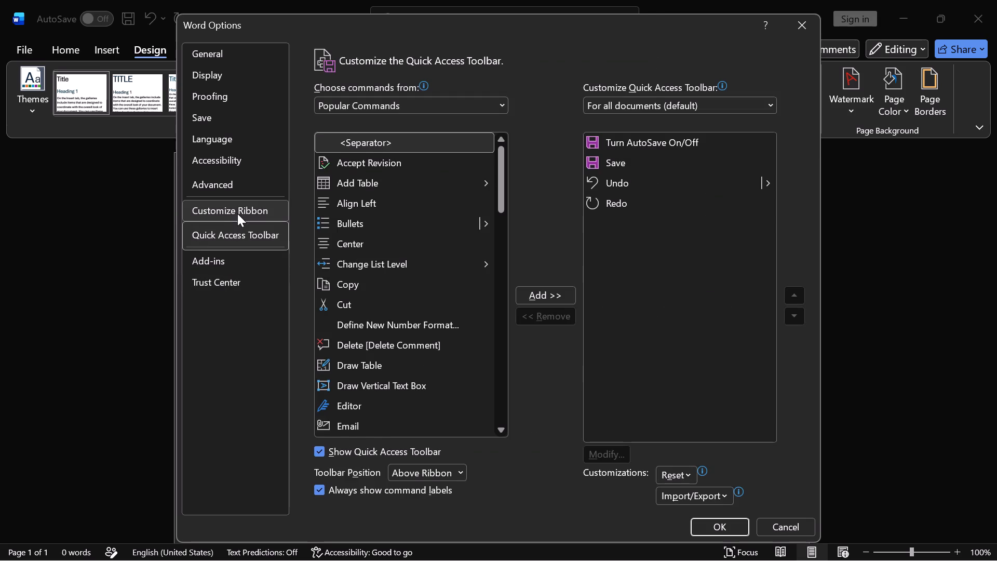
pyautogui.click(237, 213)
pyautogui.click(237, 191)
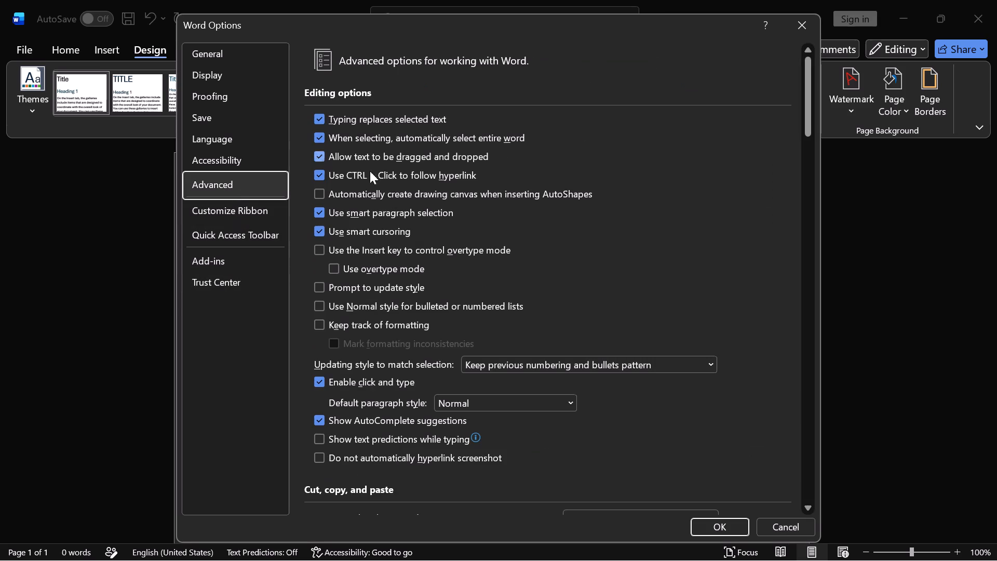
pyautogui.click(230, 160)
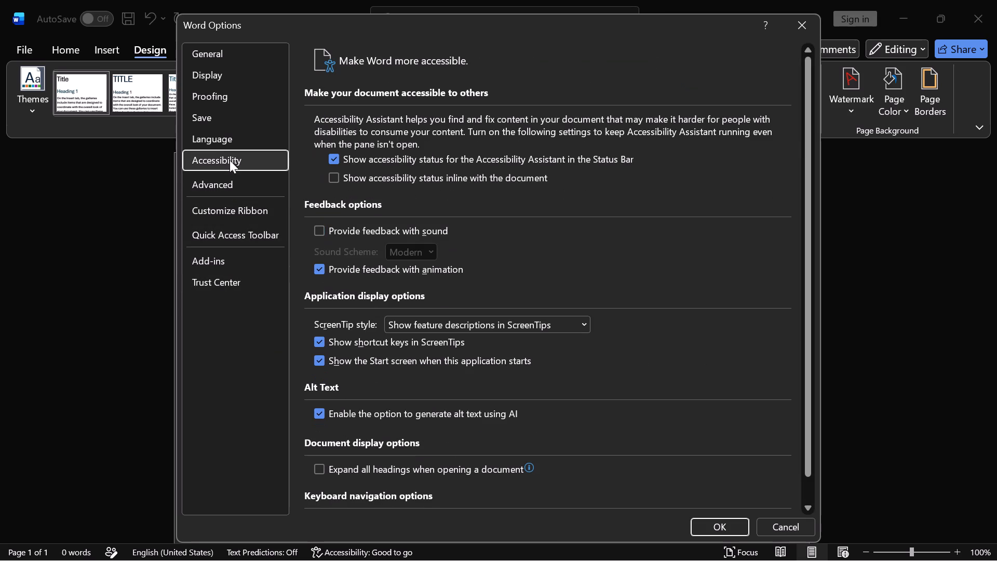
pyautogui.scroll(-4, 422, 422)
pyautogui.scroll(4, 422, 422)
pyautogui.click(250, 148)
pyautogui.click(247, 99)
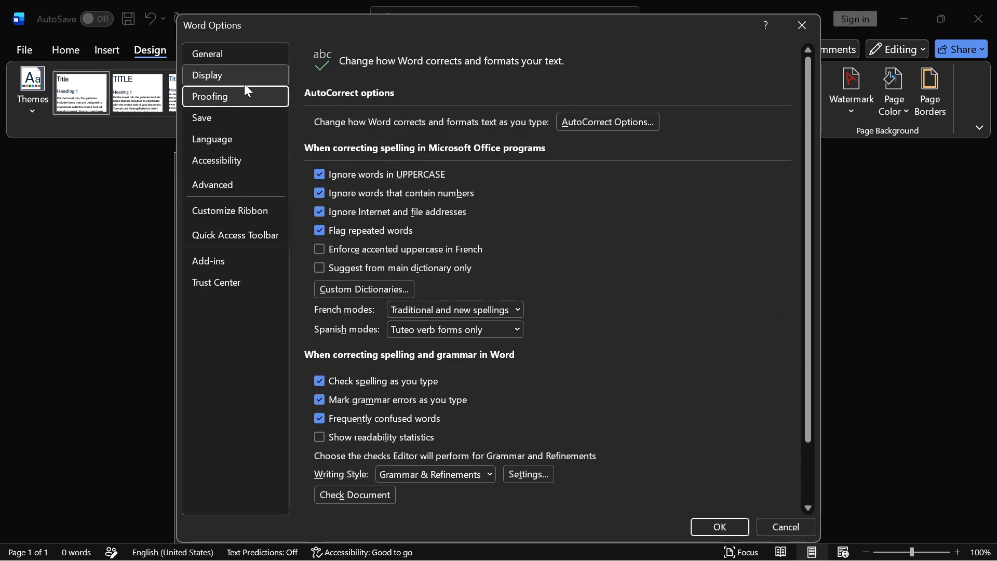
pyautogui.click(244, 81)
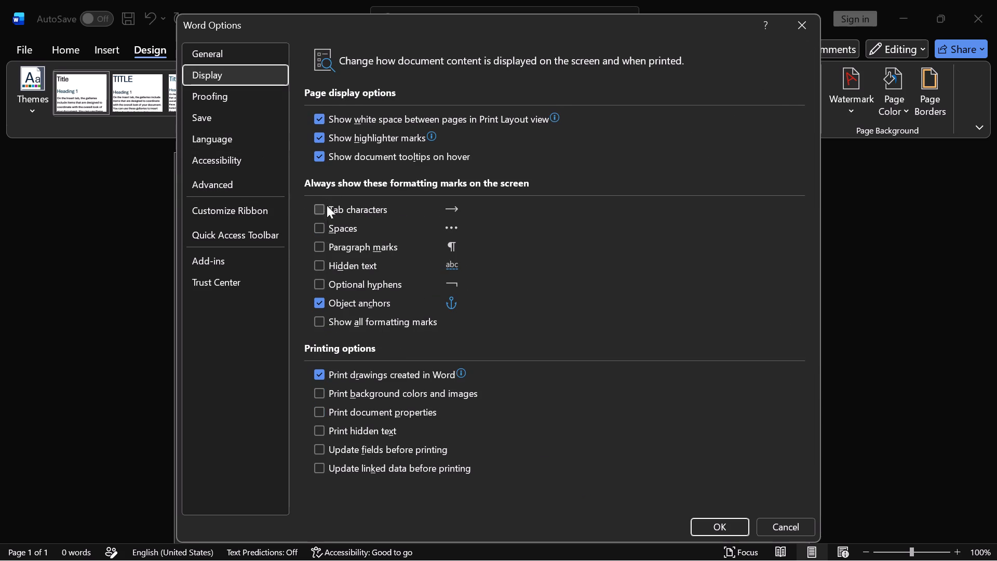
# Set the Office Theme to White in the general options and enable Never change the document page color.
pyautogui.click(234, 59)
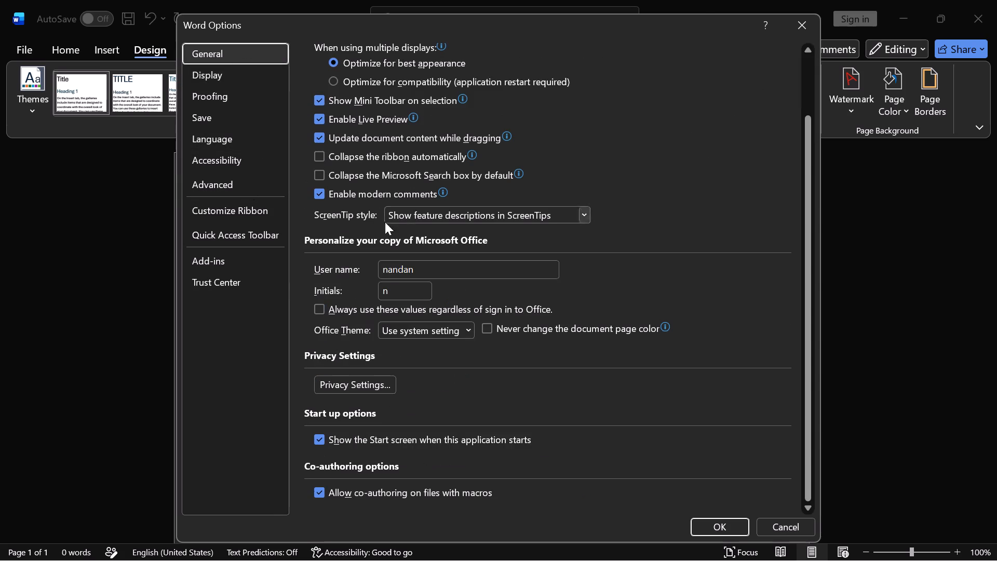
pyautogui.click(423, 327)
pyautogui.click(423, 383)
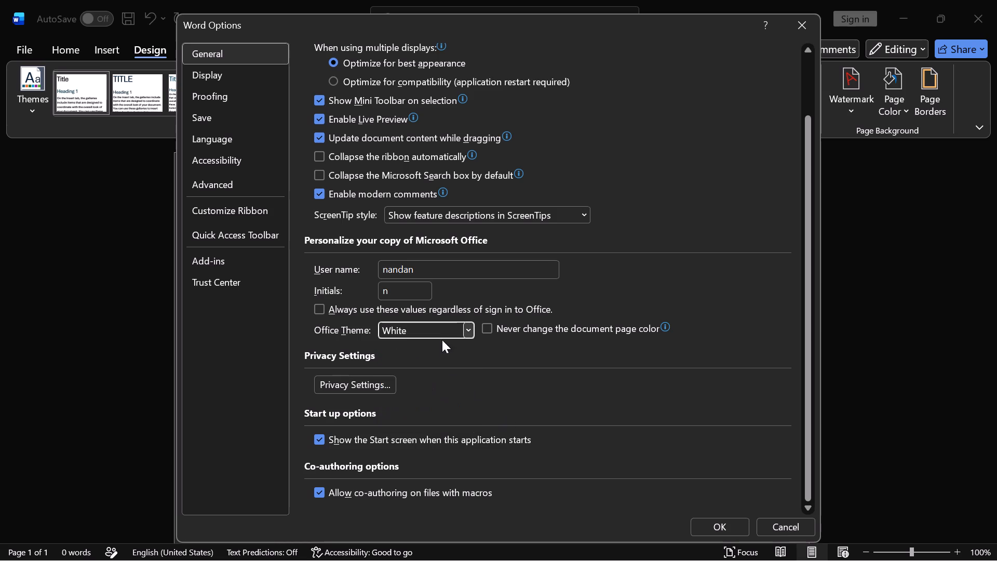
pyautogui.click(445, 336)
pyautogui.click(437, 418)
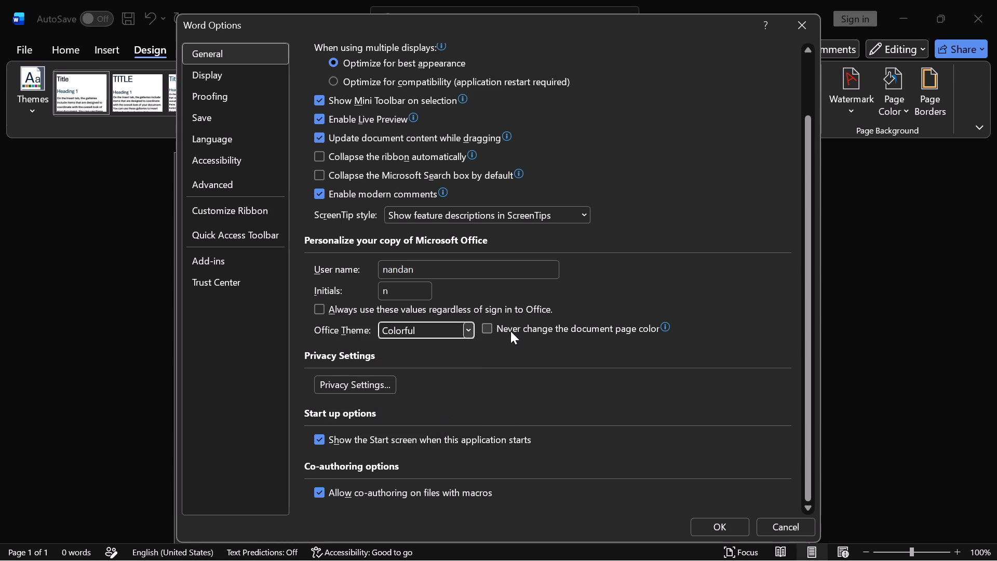
pyautogui.click(505, 333)
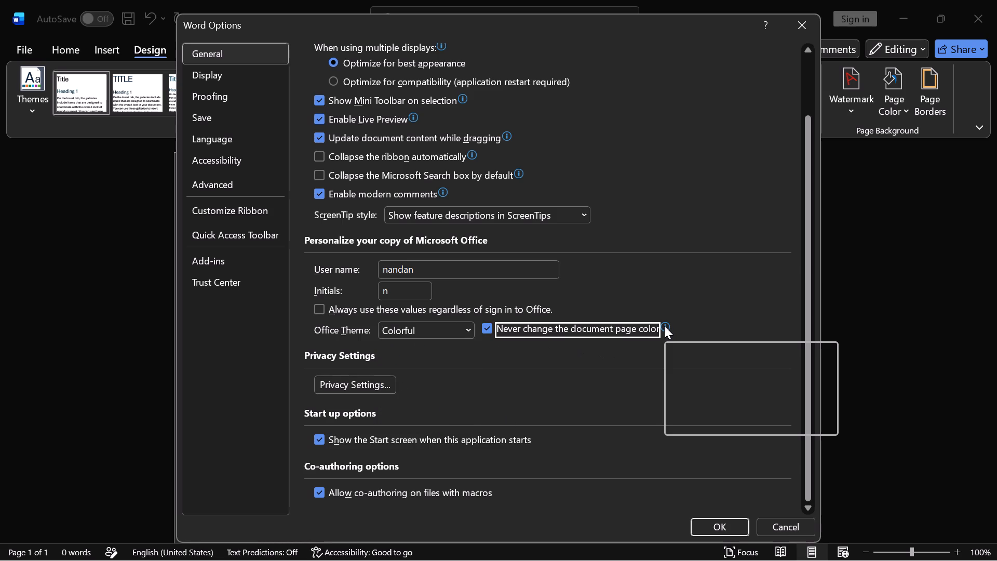
pyautogui.click(453, 332)
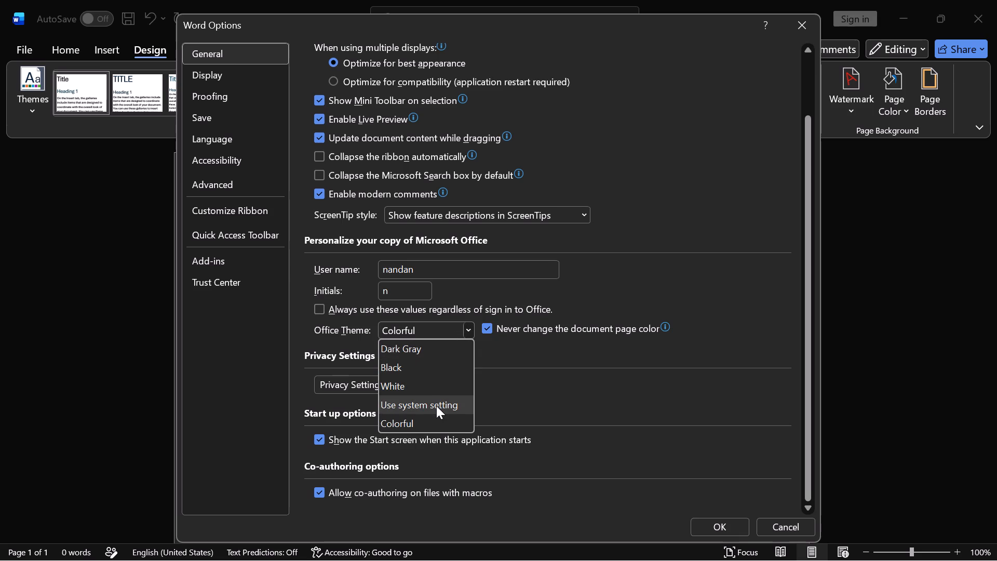
pyautogui.click(430, 386)
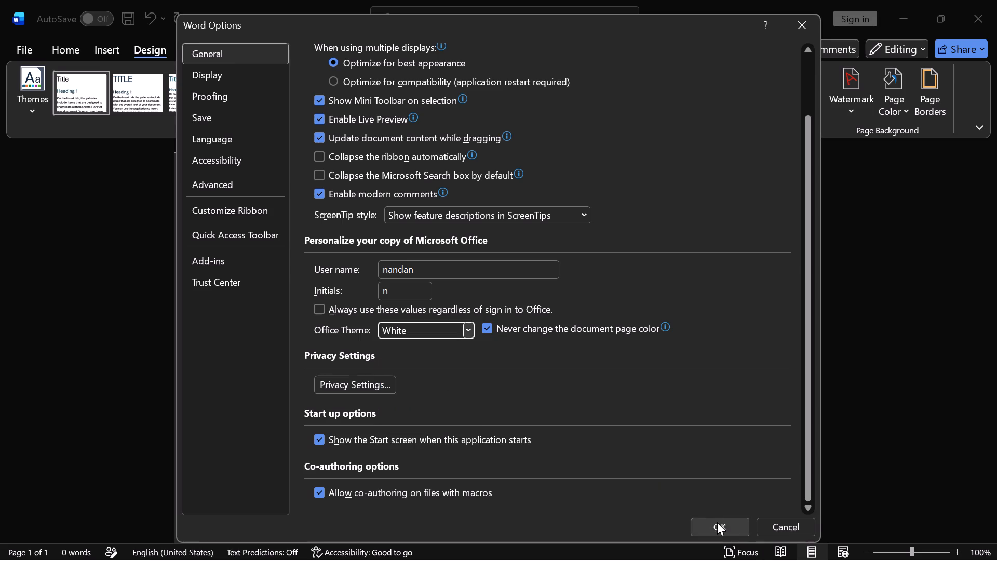
pyautogui.click(717, 522)
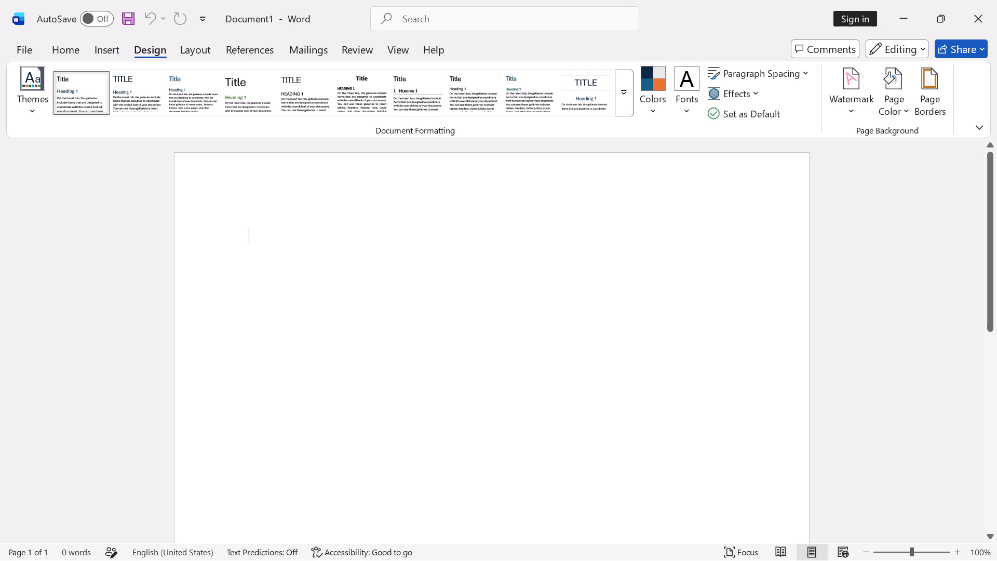
# Enter the bold heading "Vlan stp test cases:" on the first line and start a new line.
pyautogui.press('v')
pyautogui.press('BackSpace')
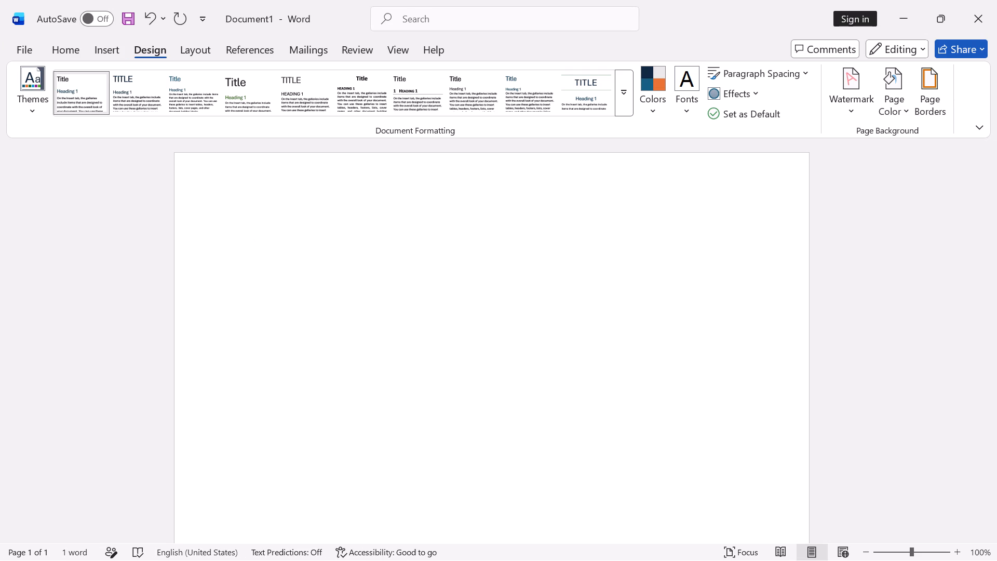
pyautogui.hotkey('ctrl', 'b')
pyautogui.write('vkan')
pyautogui.press('BackSpace')
pyautogui.press('BackSpace')
pyautogui.press('BackSpace')
pyautogui.write('lan stp test caser')
pyautogui.press('BackSpace')
pyautogui.press('s')
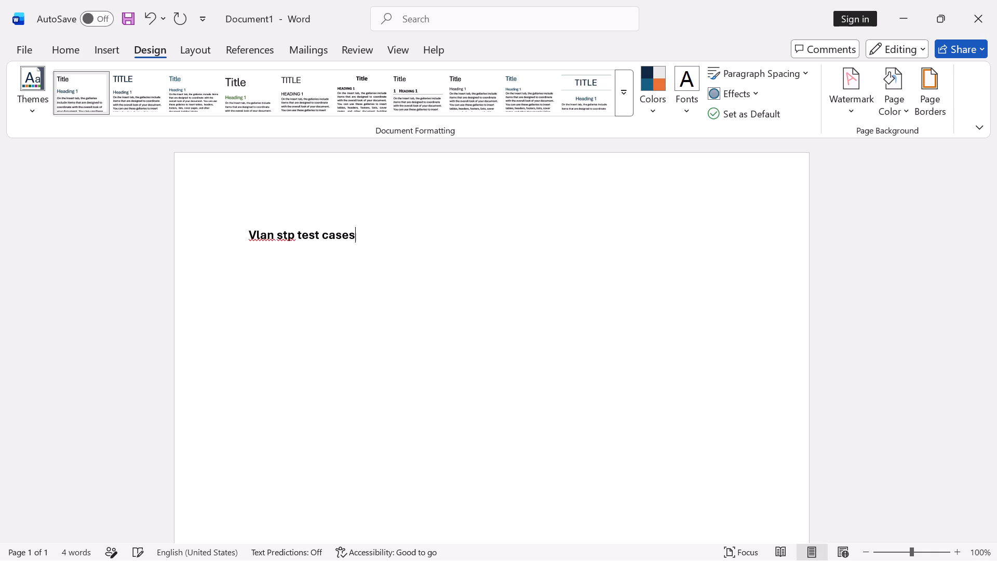
pyautogui.hotkey('shift', ':')
pyautogui.press('Return')
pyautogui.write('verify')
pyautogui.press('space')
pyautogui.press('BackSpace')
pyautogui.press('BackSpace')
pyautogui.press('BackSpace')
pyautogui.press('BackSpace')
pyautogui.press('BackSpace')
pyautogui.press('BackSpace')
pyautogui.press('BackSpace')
# Add the bold numbered item "1) Verify root bridge election:" below the heading.
pyautogui.press('1')
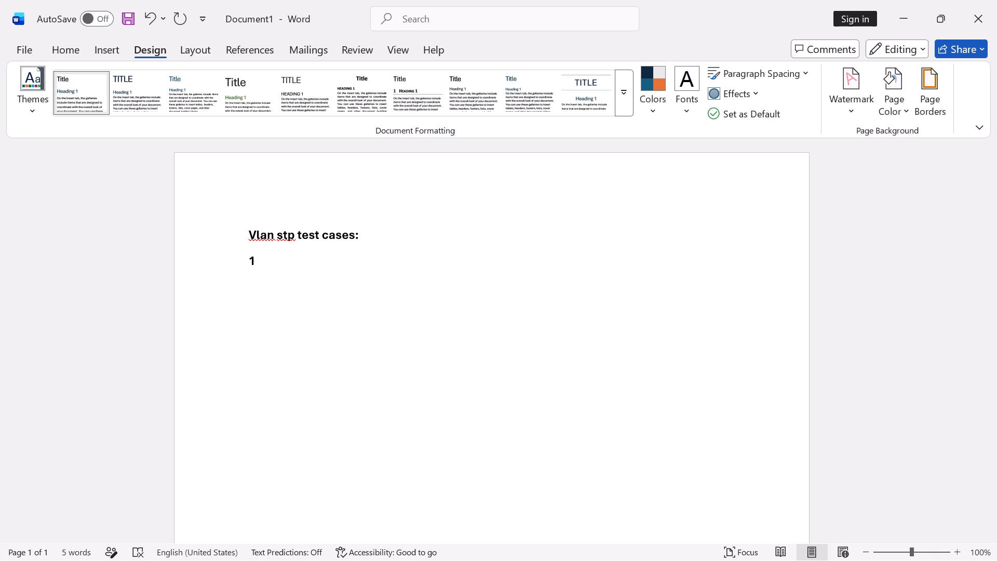
pyautogui.write(')')
pyautogui.press('space')
pyautogui.write('verify root bridge electuon')
pyautogui.press('BackSpace')
pyautogui.press('BackSpace')
pyautogui.write('io')
pyautogui.press('BackSpace')
pyautogui.press('BackSpace')
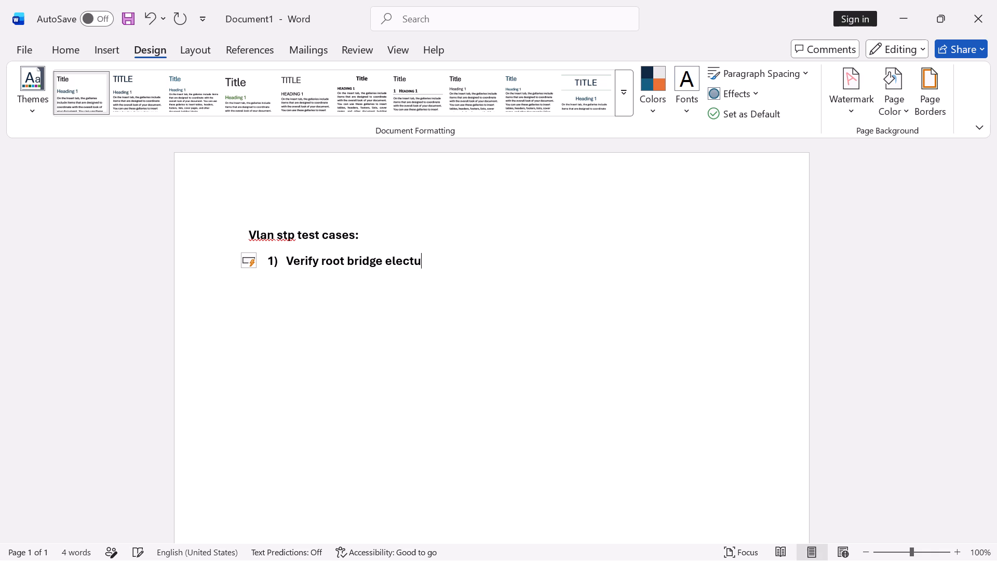
pyautogui.press('BackSpace')
pyautogui.write('ion basrd')
pyautogui.press('BackSpace')
pyautogui.press('BackSpace')
pyautogui.write('e d')
pyautogui.press('BackSpace')
pyautogui.press('BackSpace')
pyautogui.write('d on')
pyautogui.press('space')
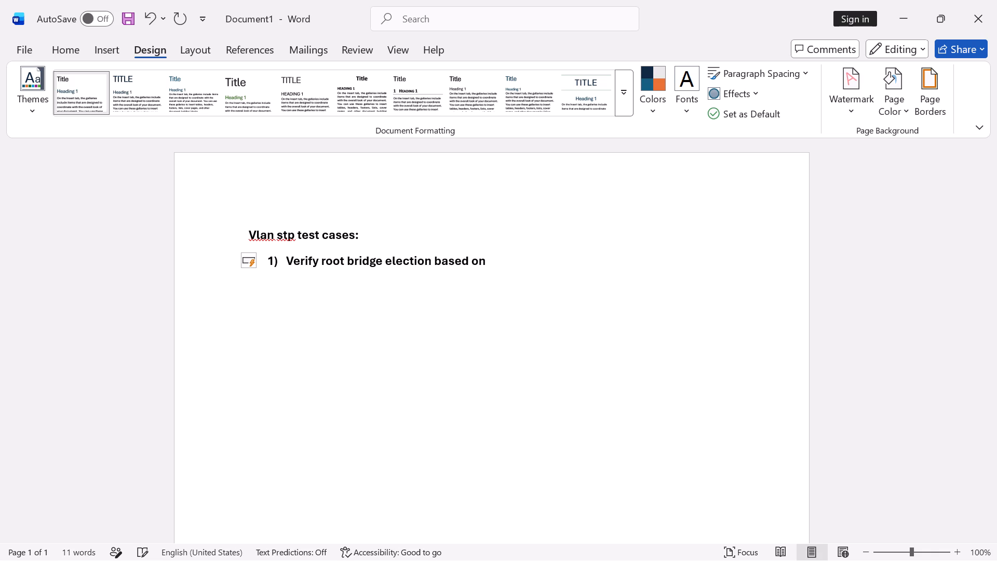
pyautogui.write('lo')
pyautogui.press('BackSpace')
pyautogui.press('BackSpace')
pyautogui.press('BackSpace')
pyautogui.press('BackSpace')
pyautogui.press('BackSpace')
pyautogui.press('BackSpace')
pyautogui.press('BackSpace')
pyautogui.press('BackSpace')
pyautogui.press('BackSpace')
pyautogui.press('BackSpace')
pyautogui.press('BackSpace')
pyautogui.press('BackSpace')
pyautogui.hotkey('shift', ':')
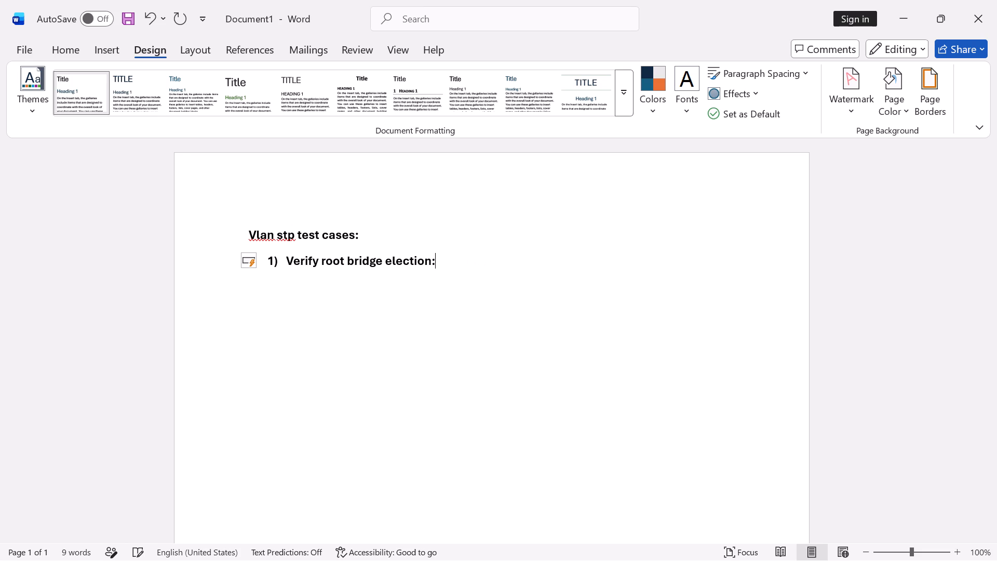
# Start an unnumbered, indented line beneath the first list item.
pyautogui.press('Return')
pyautogui.press('BackSpace')
pyautogui.press('BackSpace')
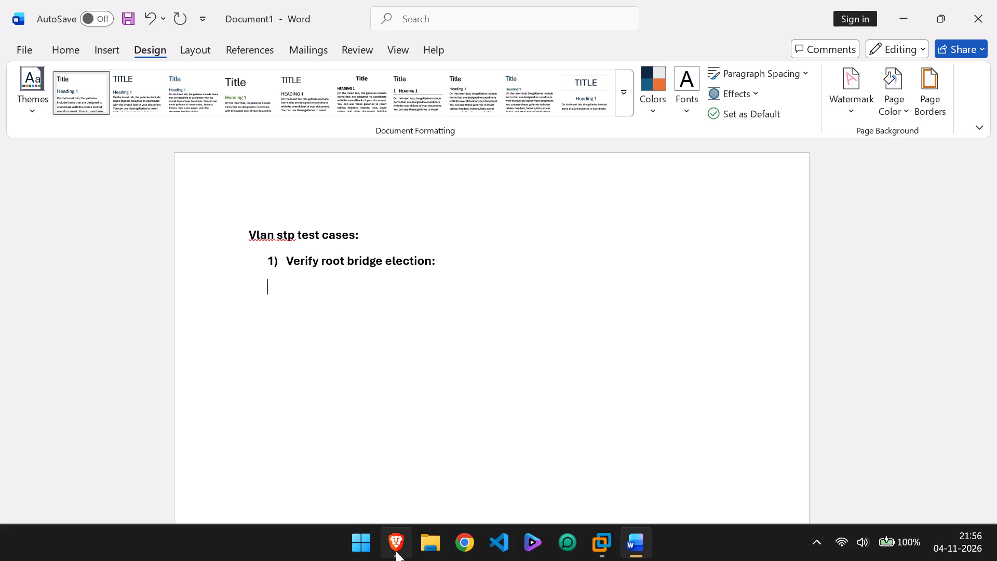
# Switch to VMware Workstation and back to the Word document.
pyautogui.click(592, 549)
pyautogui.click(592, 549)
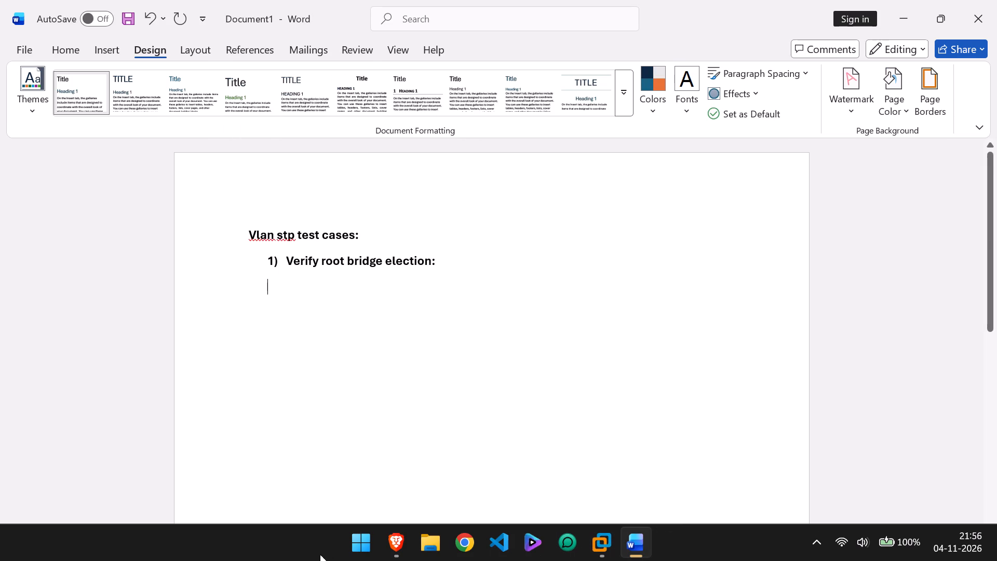
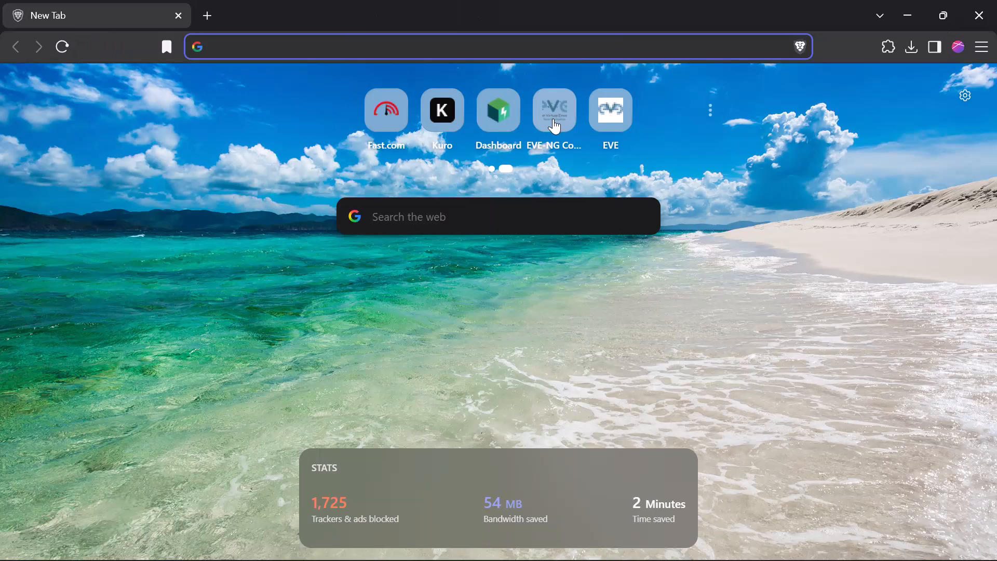
# Open the EVE-NG book PDF (EVE-PE-BOOK-7.10-2026.pdf) from the saved sites on the Brave new tab page.
pyautogui.click(553, 118)
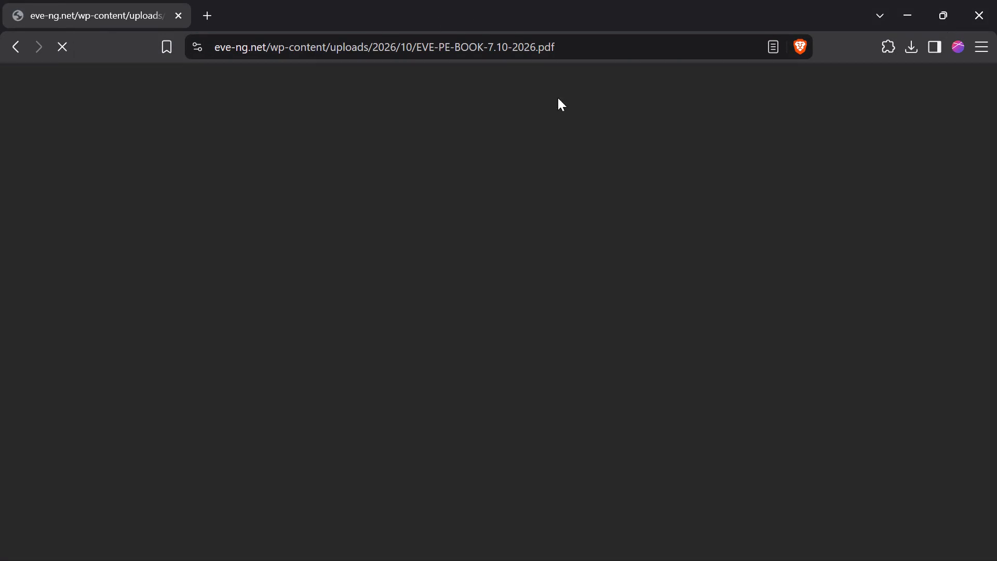
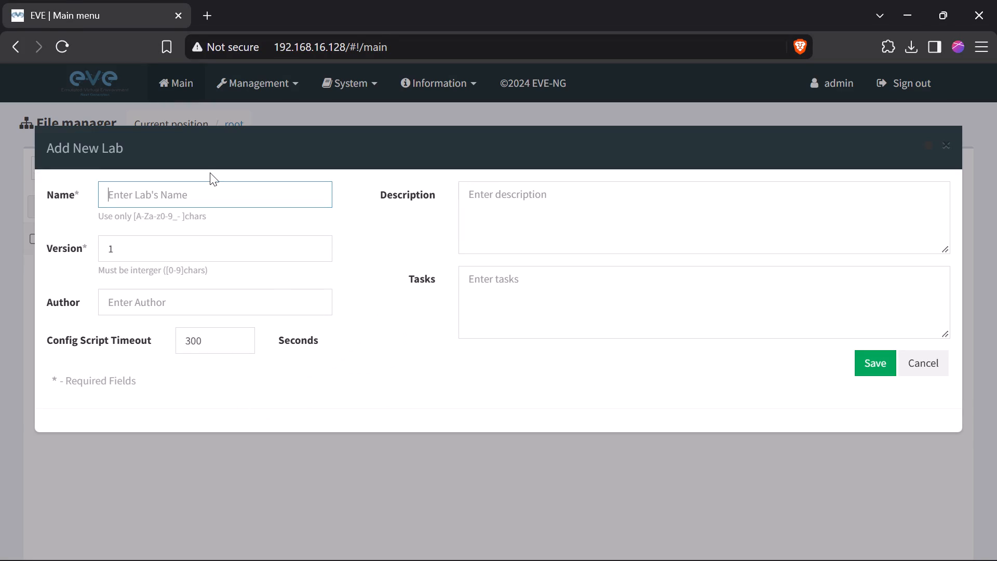
# Create a new EVE-NG lab named Stp Test Cases.
pyautogui.write('Stp Test c')
pyautogui.press('BackSpace')
pyautogui.write('Cqa')
pyautogui.press('BackSpace')
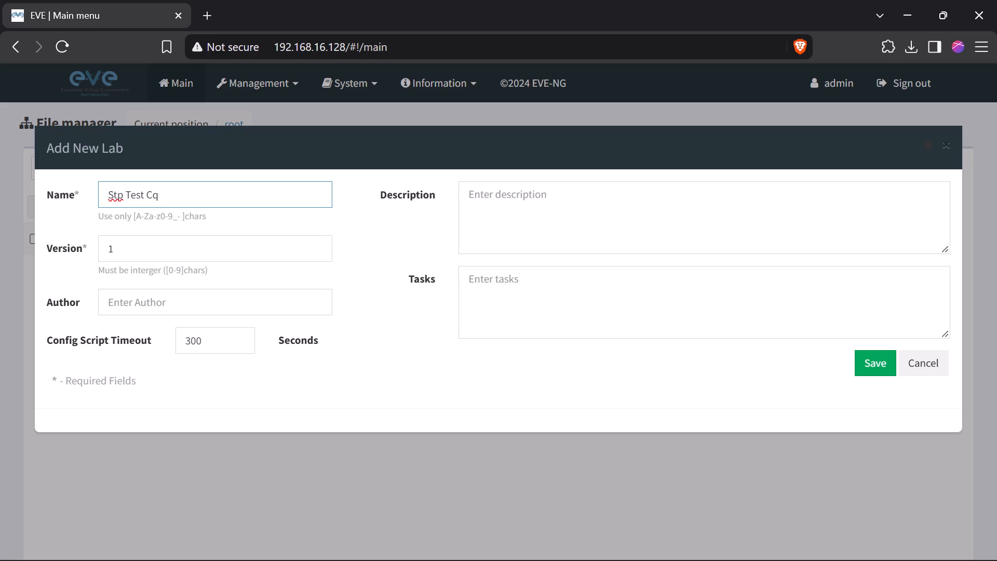
pyautogui.press('BackSpace')
pyautogui.write('ases')
pyautogui.press('Return')
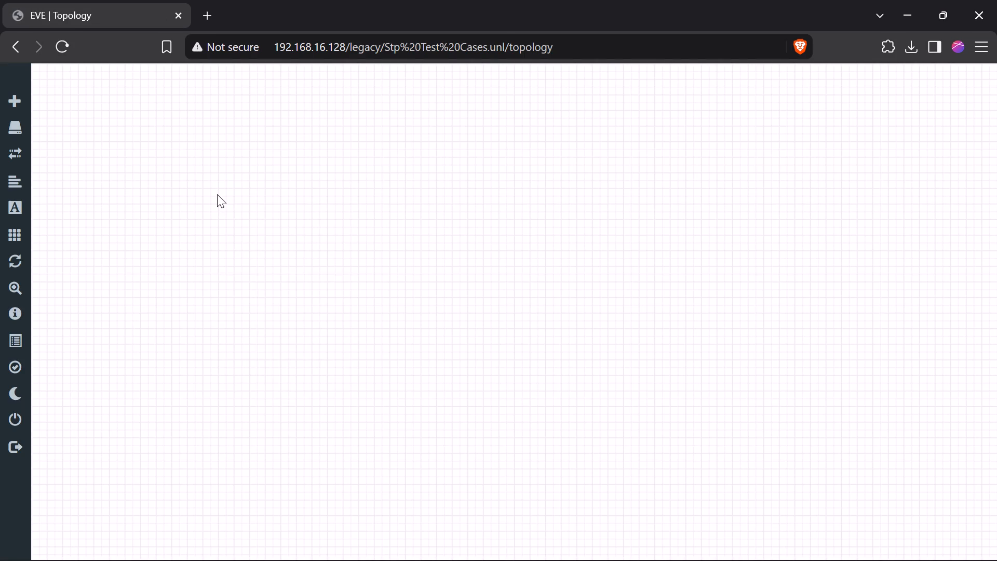
# Add one Cisco IOL node to the lab topology using the image L2-ADVENTERPRISE-M-15.1-20140814.bin.
pyautogui.rightClick(217, 194)
pyautogui.click(278, 236)
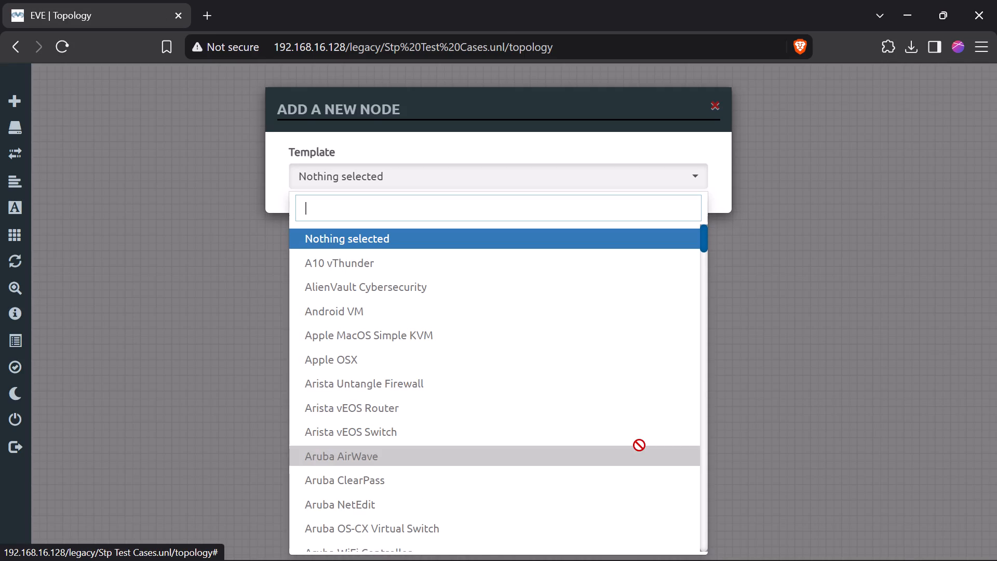
pyautogui.write('iol')
pyautogui.press('Return')
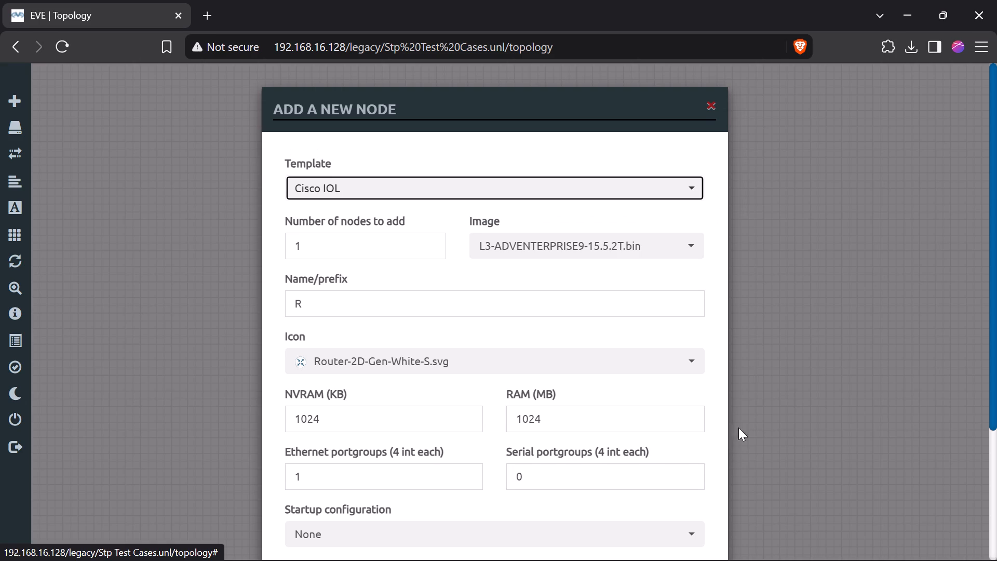
pyautogui.click(678, 253)
pyautogui.click(661, 276)
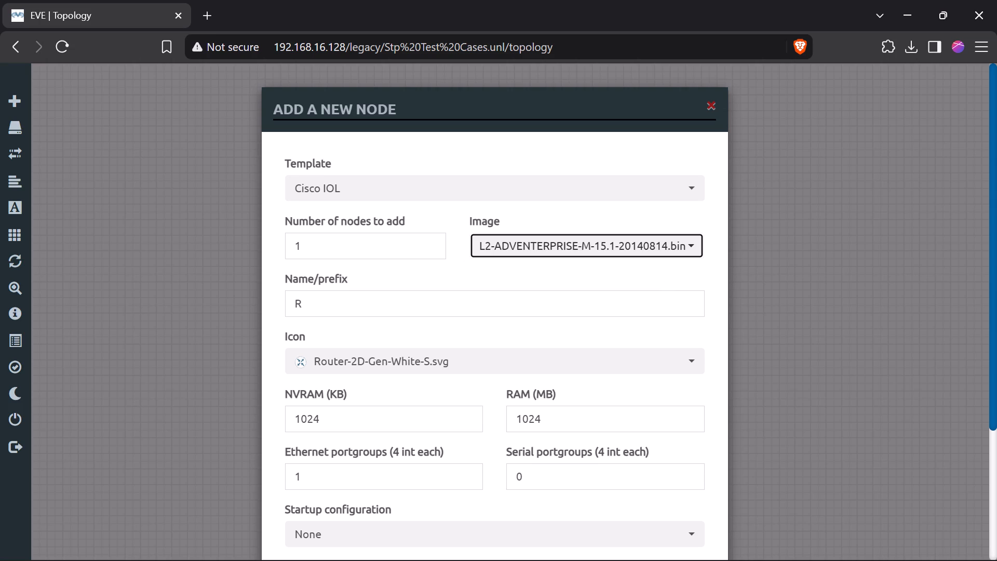
pyautogui.scroll(-5, 525, 314)
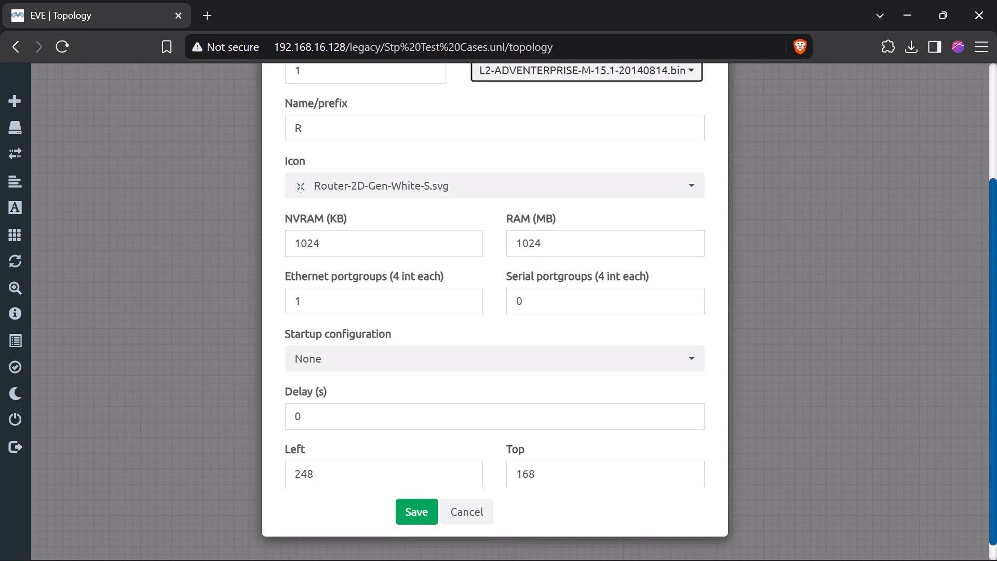
pyautogui.click(423, 500)
pyautogui.click(366, 542)
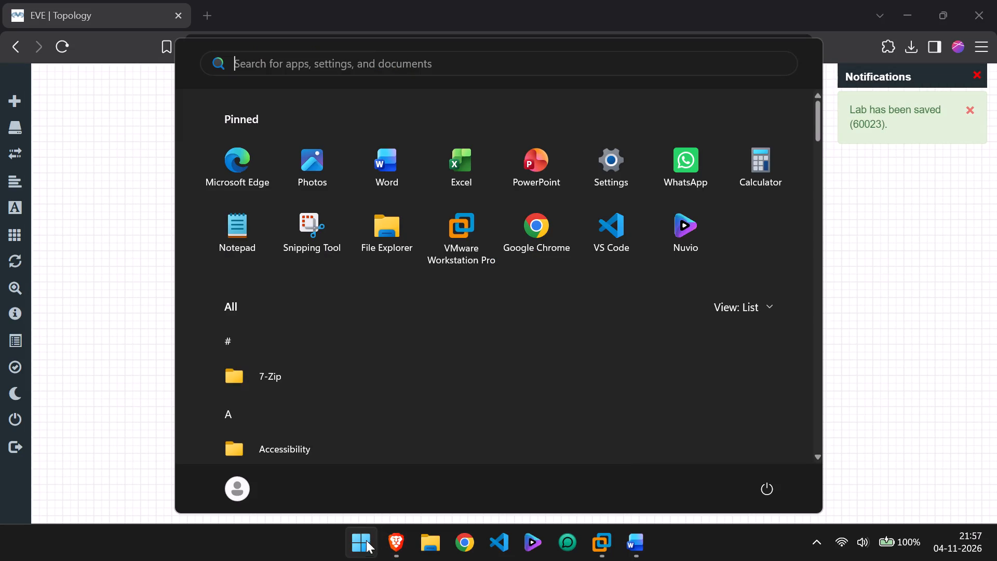
pyautogui.scroll(-20, 558, 251)
pyautogui.scroll(-5, 558, 251)
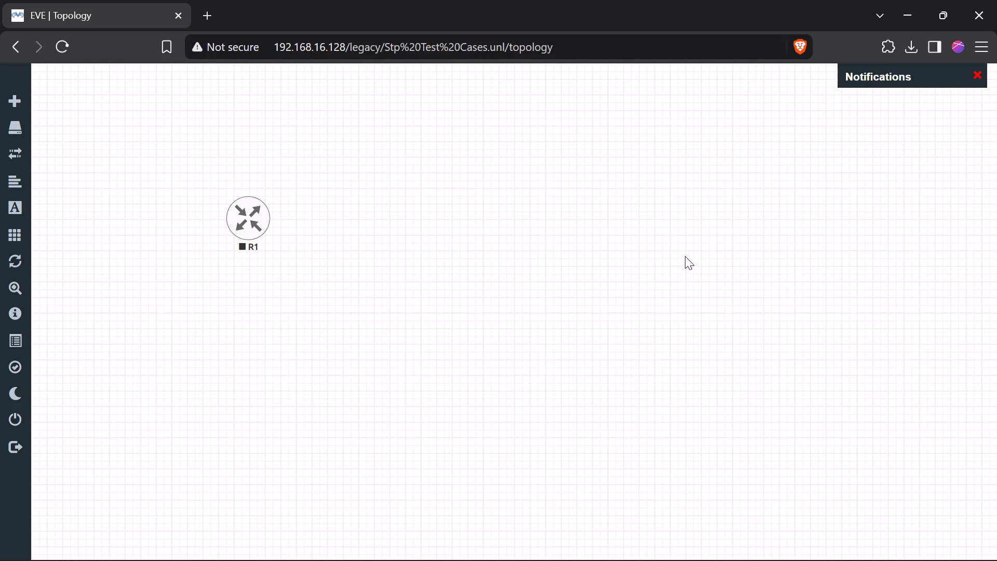
# Switch to Excel and open the recent workbook Cisco_STP_RSTP_MSTP_Interview_Test_Cases.xlsx.
pyautogui.write('ex')
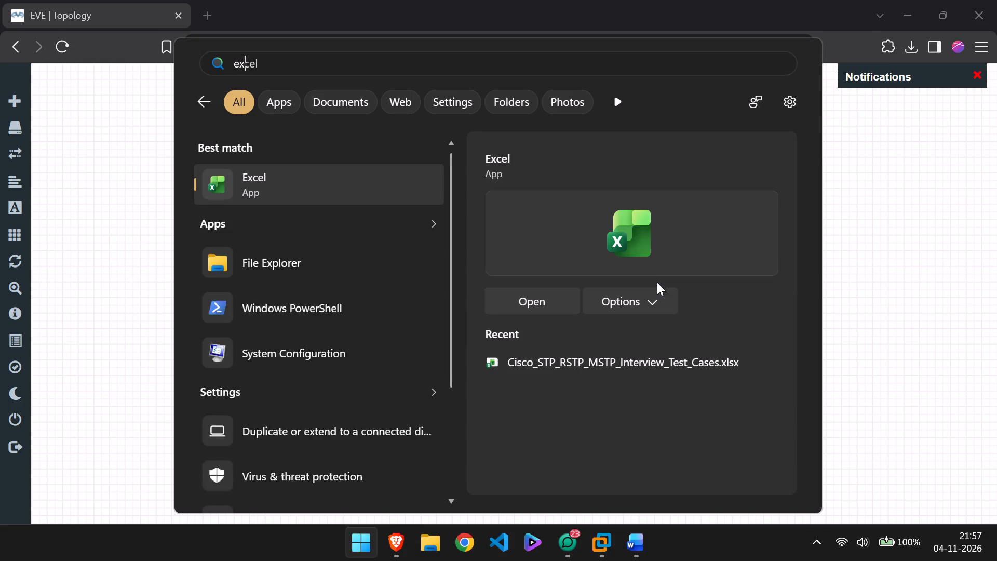
pyautogui.click(284, 183)
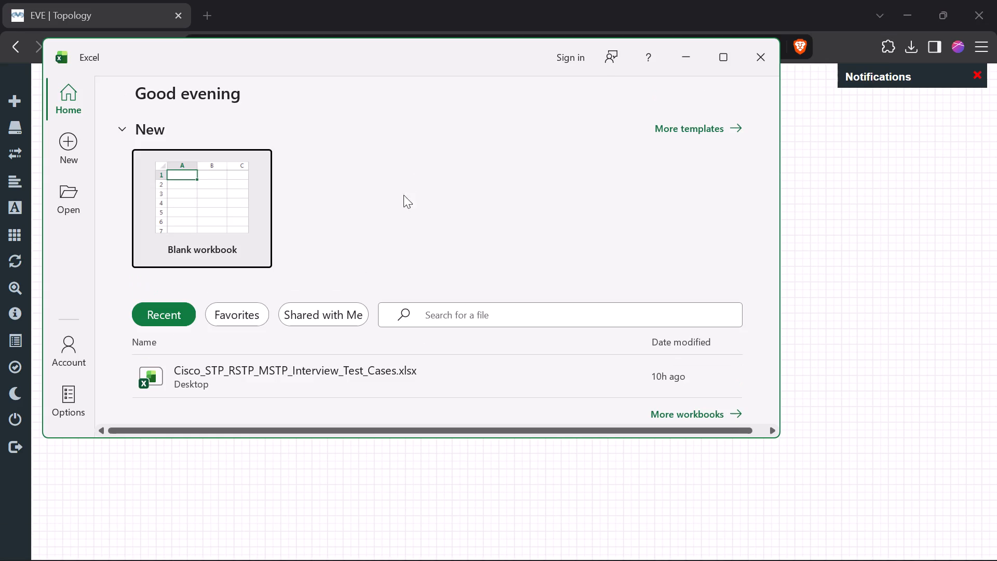
pyautogui.click(254, 370)
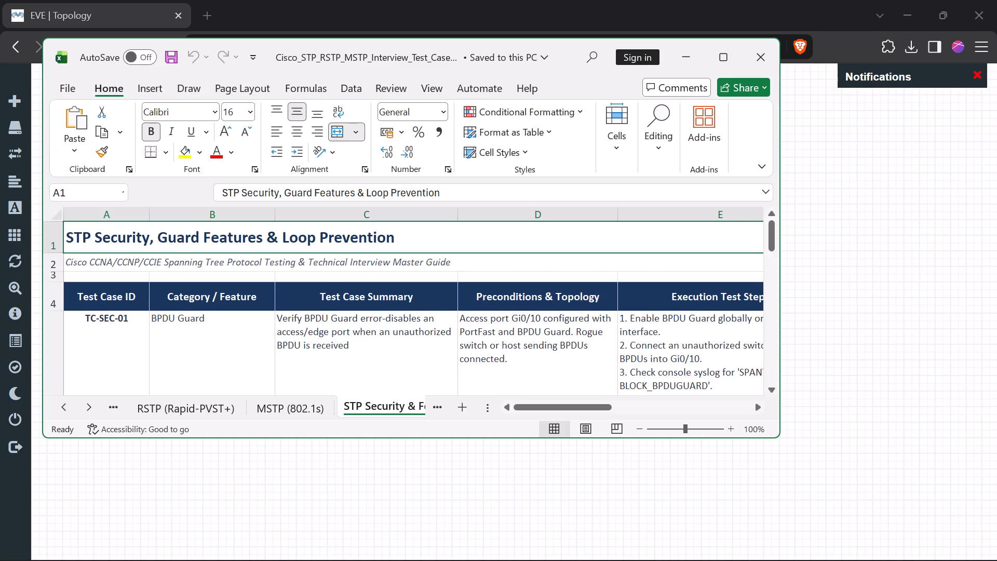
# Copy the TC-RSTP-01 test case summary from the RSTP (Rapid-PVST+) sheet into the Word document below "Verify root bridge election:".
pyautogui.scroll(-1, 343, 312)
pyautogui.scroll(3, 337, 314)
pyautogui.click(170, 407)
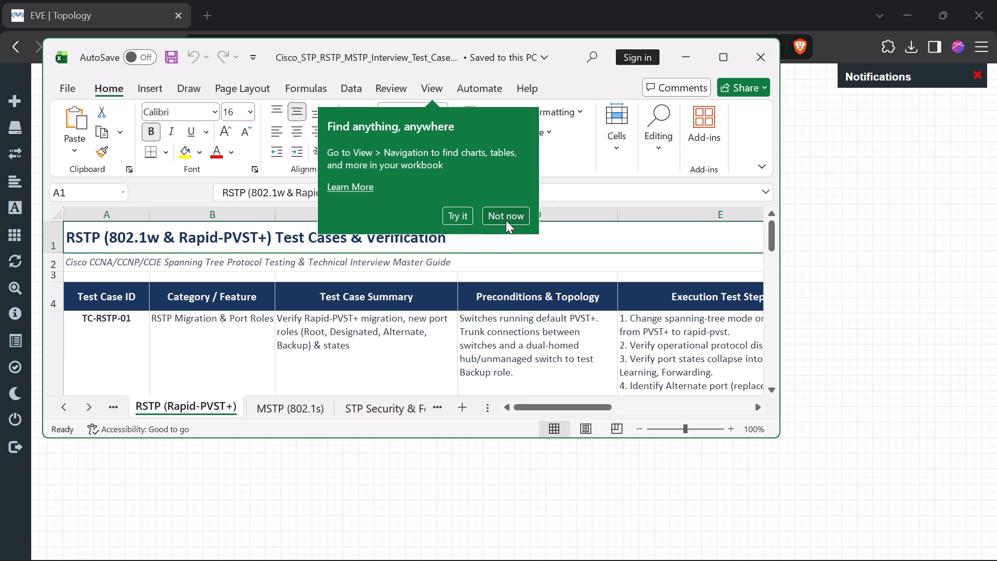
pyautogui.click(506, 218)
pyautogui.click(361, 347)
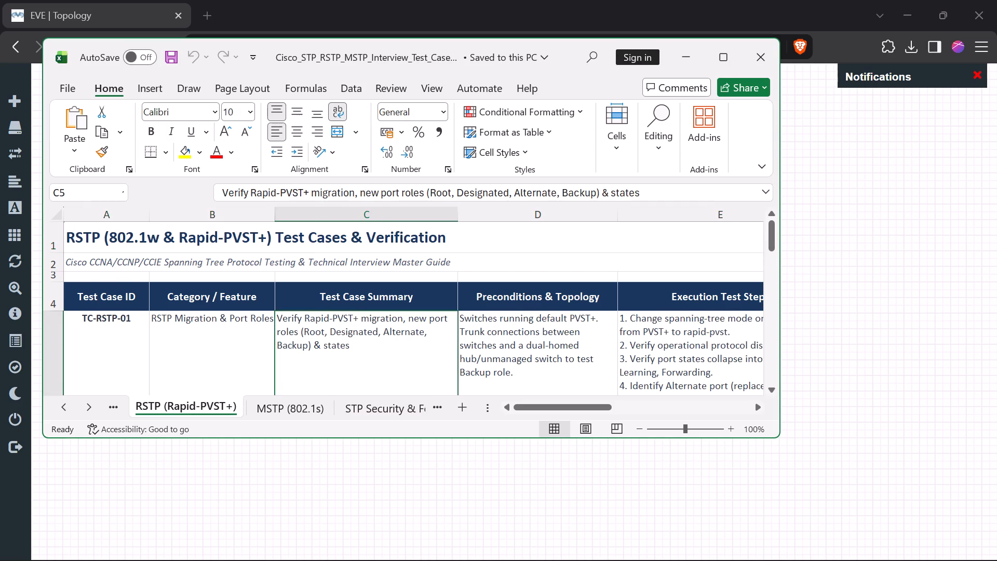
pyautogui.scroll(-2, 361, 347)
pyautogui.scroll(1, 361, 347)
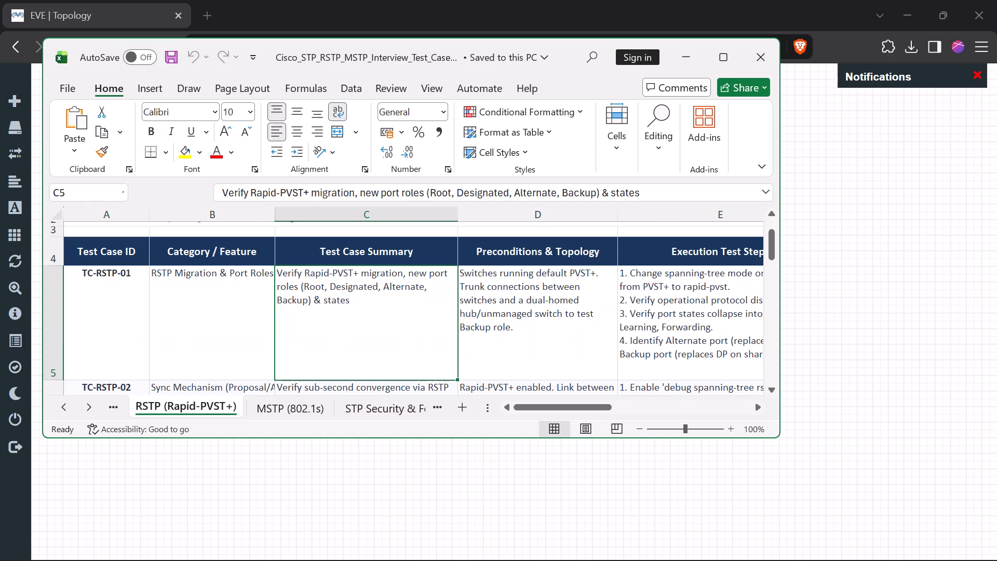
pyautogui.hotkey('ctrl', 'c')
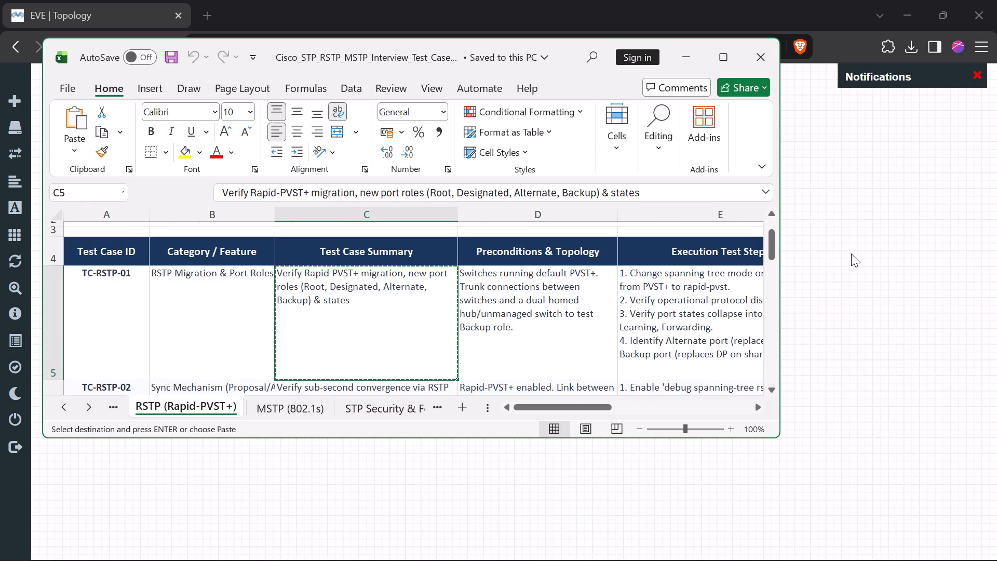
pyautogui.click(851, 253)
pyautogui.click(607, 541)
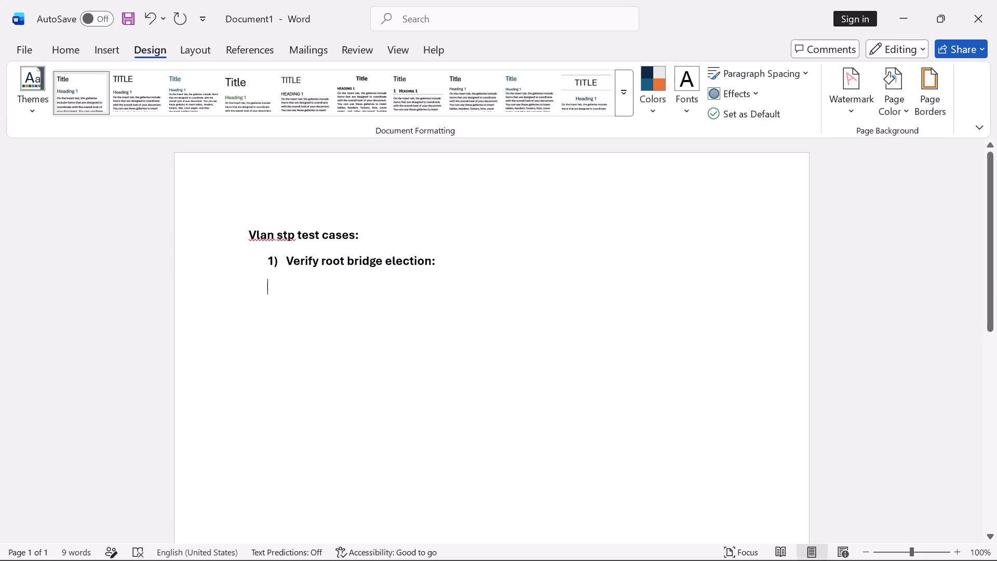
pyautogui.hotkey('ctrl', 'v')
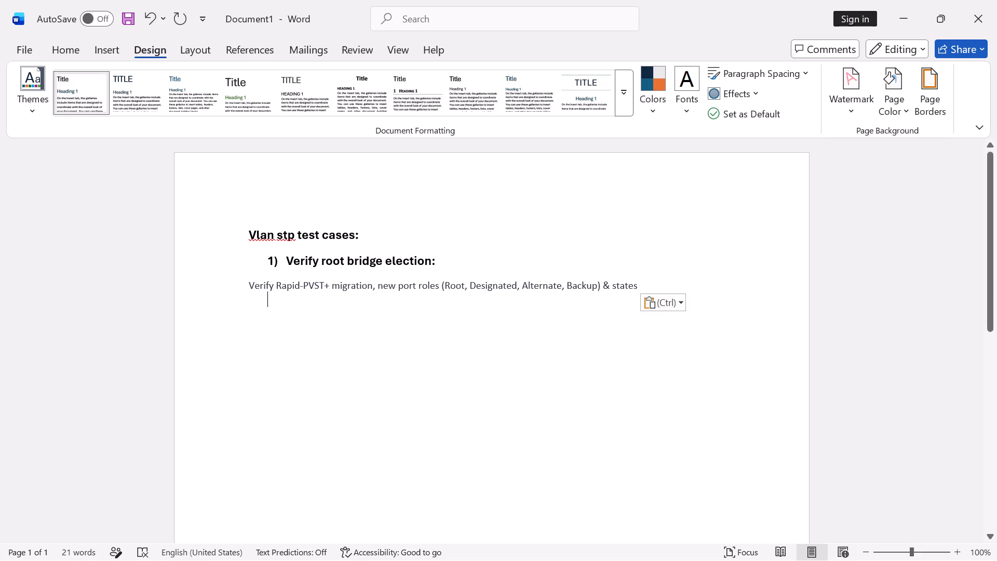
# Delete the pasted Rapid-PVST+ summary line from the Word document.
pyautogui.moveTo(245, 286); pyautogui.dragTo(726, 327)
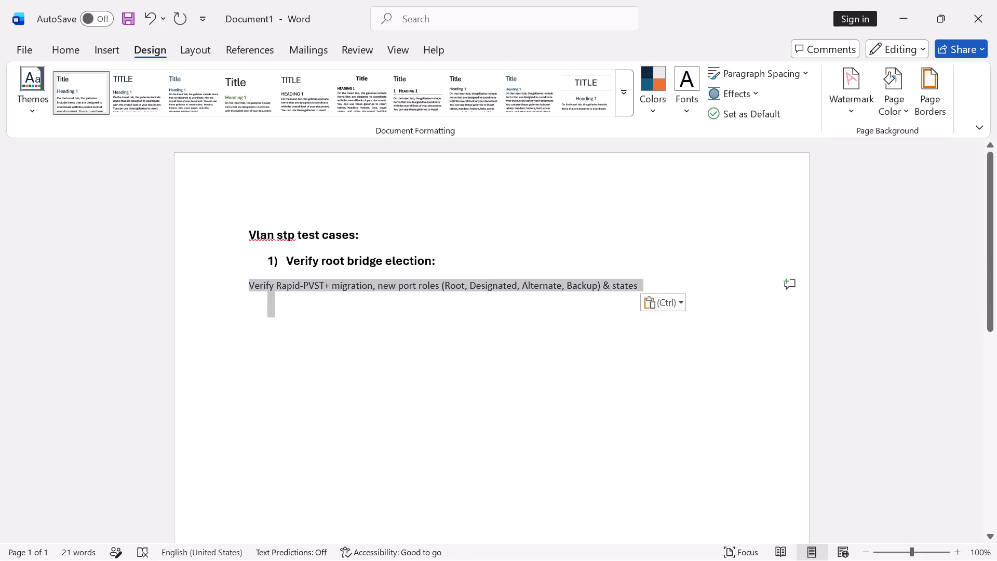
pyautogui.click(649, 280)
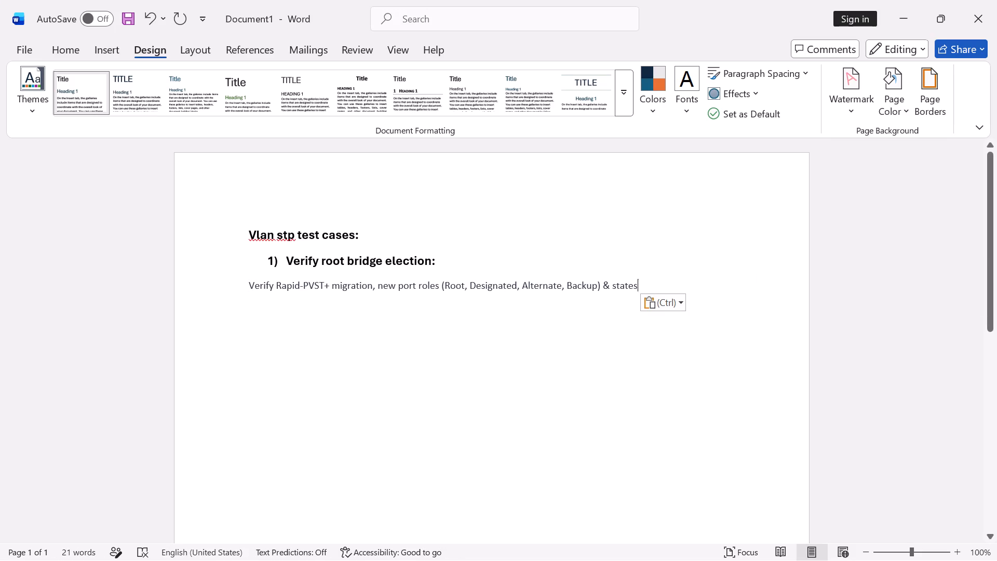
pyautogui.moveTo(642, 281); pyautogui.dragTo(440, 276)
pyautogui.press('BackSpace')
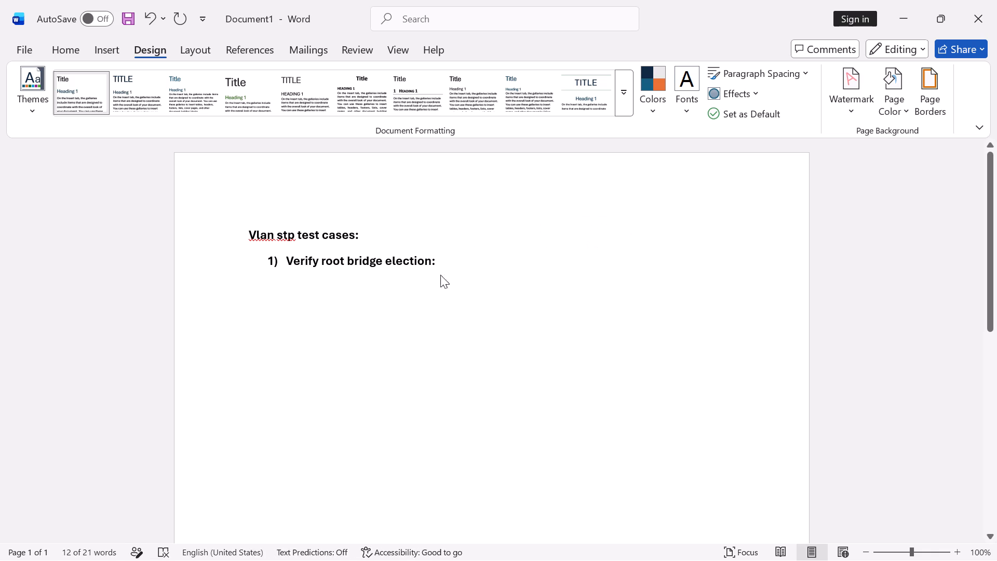
# Switch back to the Excel workbook and examine the TC-RSTP-01 preconditions on the RSTP (Rapid-PVST+) sheet.
pyautogui.hotkey('alt', 'Tab')
pyautogui.hotkey('alt', 'Tab')
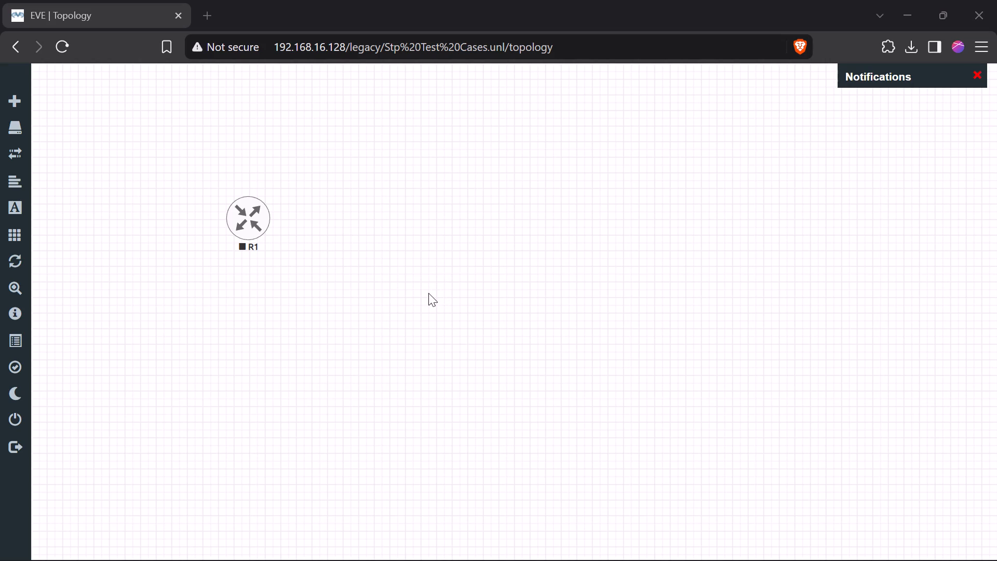
pyautogui.hotkey('alt', 'Tab')
pyautogui.click(526, 309)
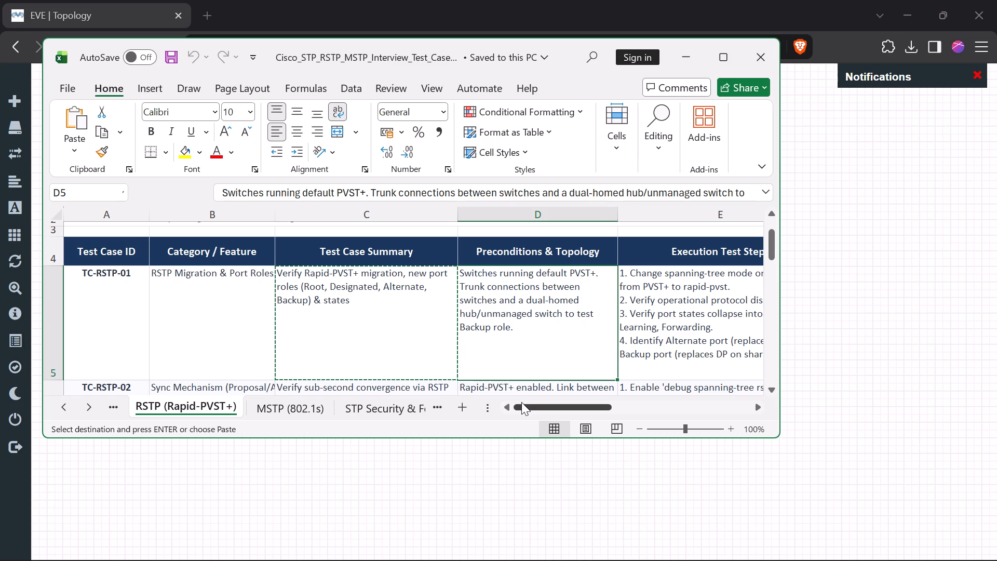
pyautogui.moveTo(522, 402); pyautogui.dragTo(492, 411)
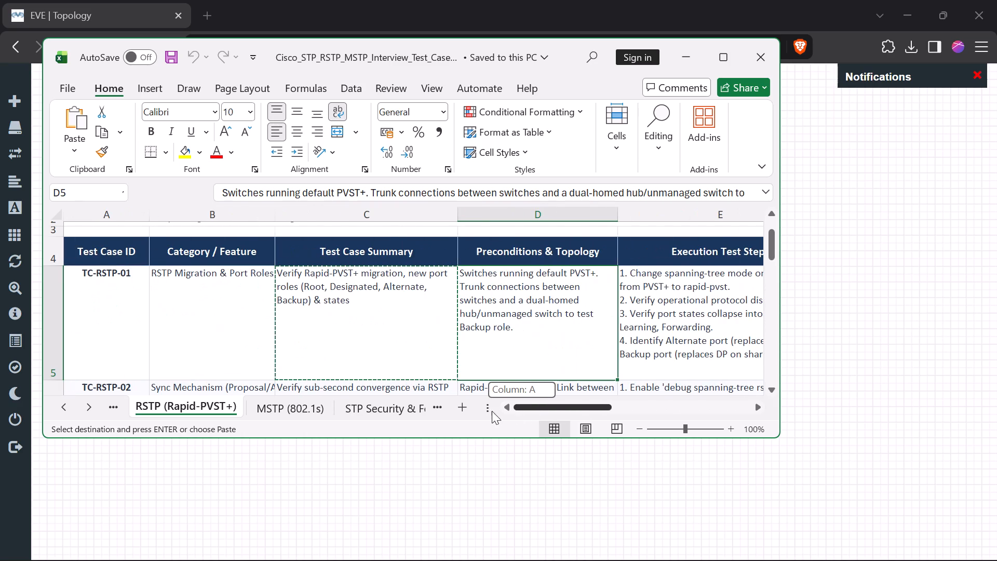
pyautogui.moveTo(492, 411); pyautogui.dragTo(481, 412)
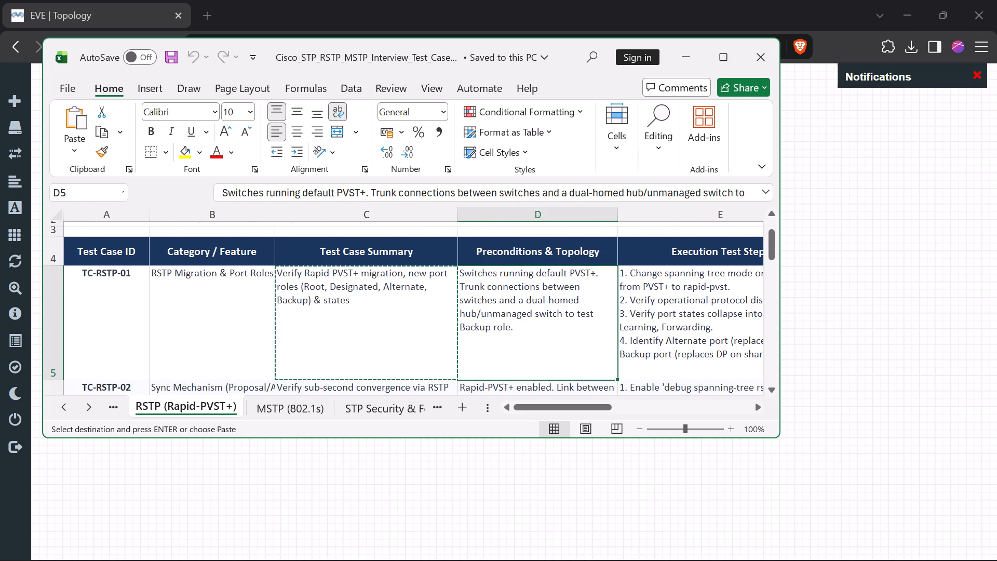
pyautogui.scroll(2, 214, 297)
pyautogui.scroll(-1, 214, 297)
# Look through the workbook's other sheets and examine the root bridge election case TC-STP-01 on the STP (802.1D & PVST+) sheet.
pyautogui.click(299, 411)
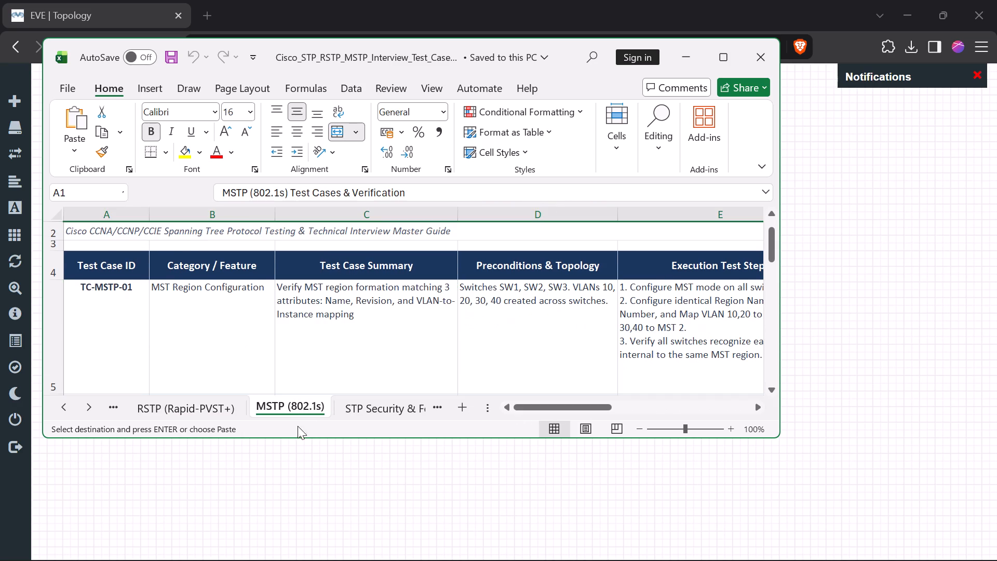
pyautogui.click(346, 404)
pyautogui.click(363, 404)
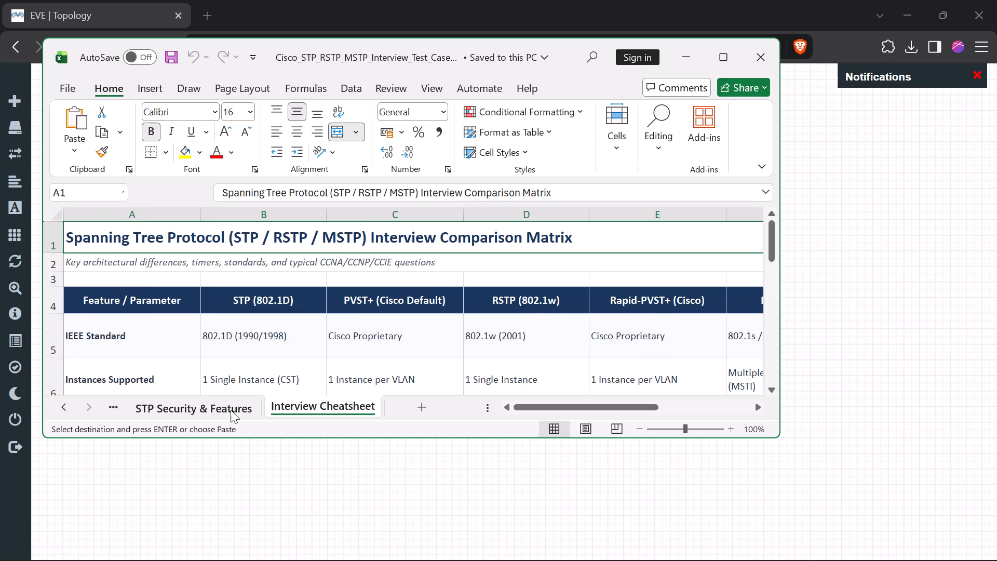
pyautogui.click(197, 407)
pyautogui.click(165, 407)
pyautogui.click(111, 407)
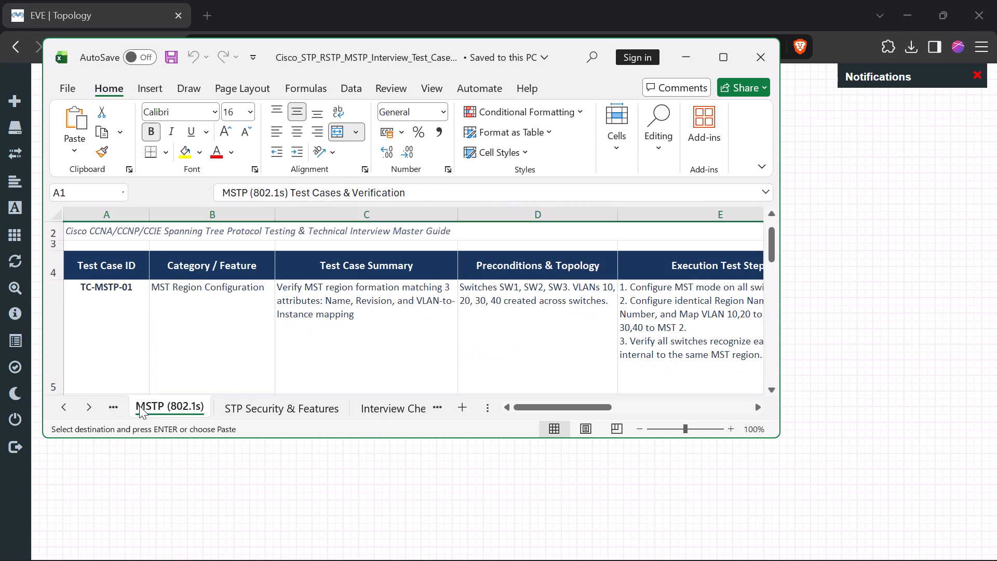
pyautogui.click(109, 405)
pyautogui.click(110, 405)
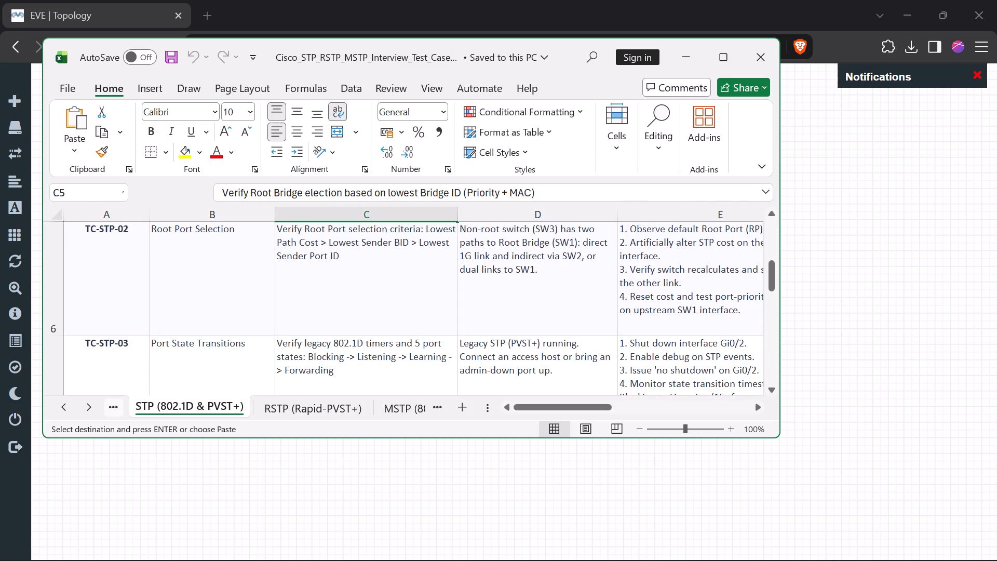
pyautogui.scroll(4, 248, 308)
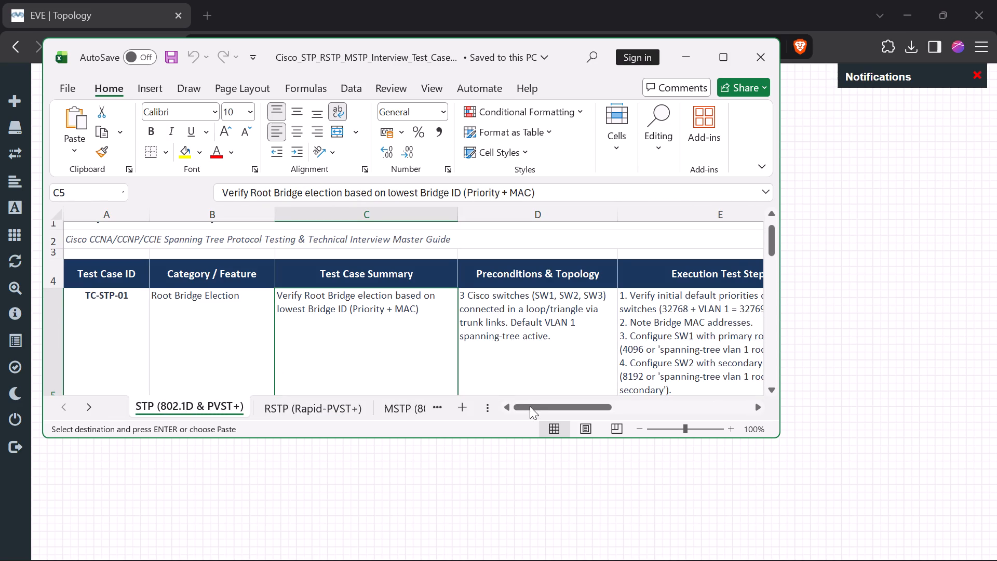
pyautogui.moveTo(530, 406); pyautogui.dragTo(535, 408)
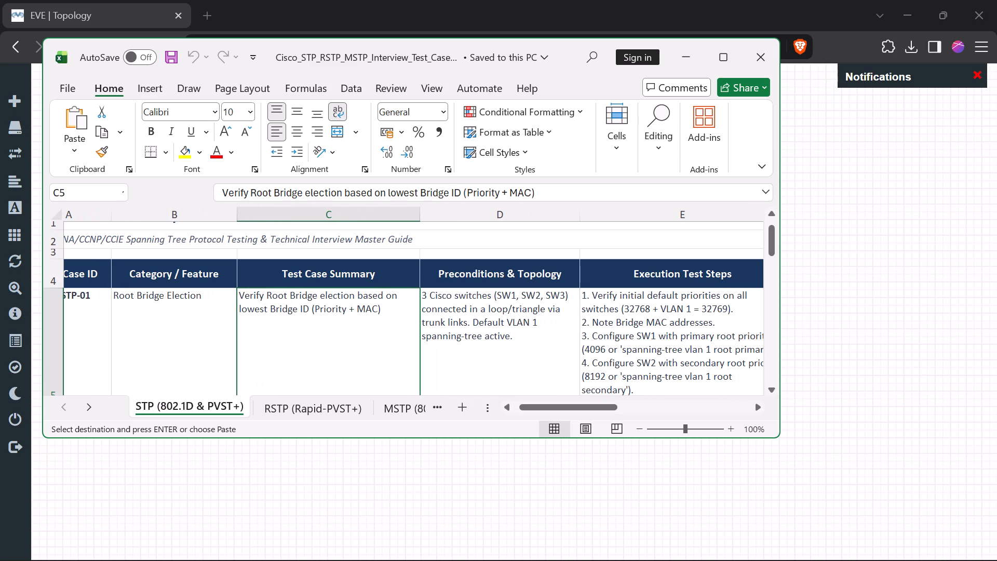
# Copy the TC-STP-01 preconditions and topology text from the workbook into the Word document below "Verify root bridge election:".
pyautogui.click(480, 337)
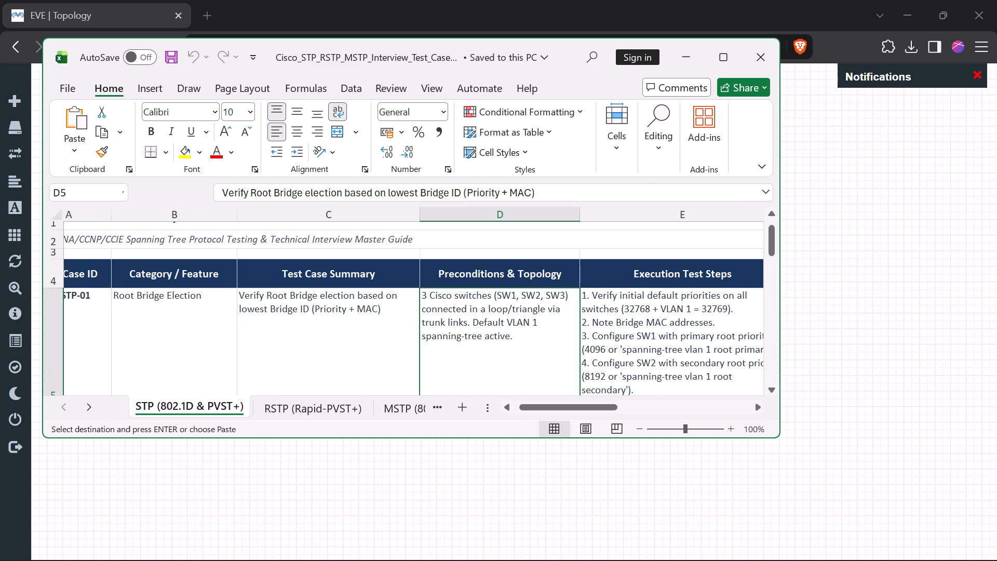
pyautogui.hotkey('ctrl', 'c')
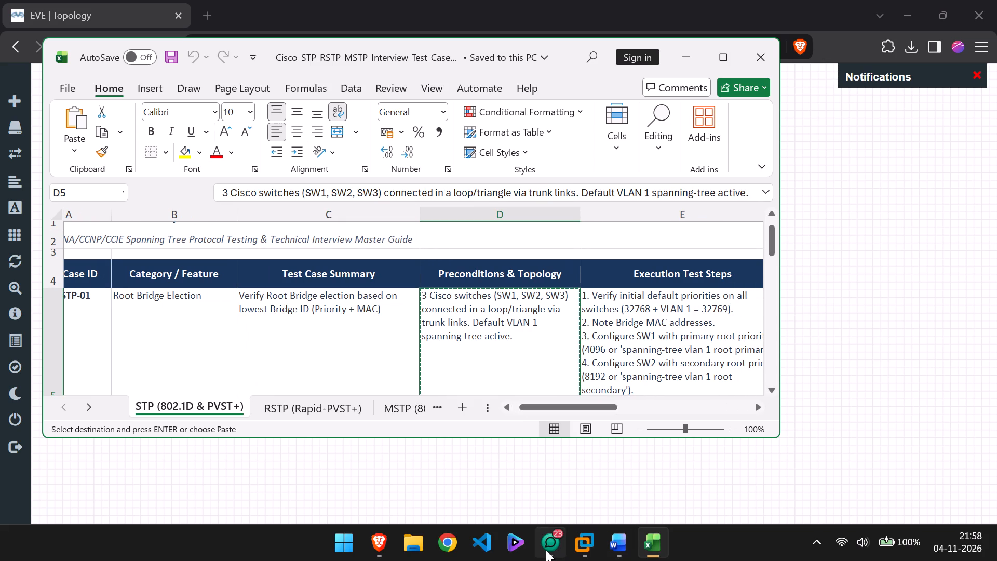
pyautogui.click(617, 553)
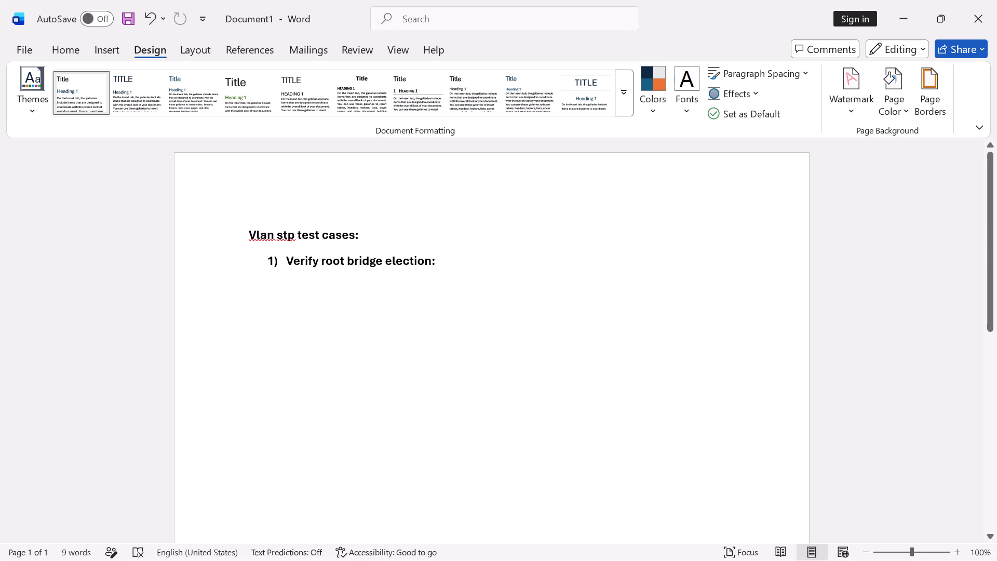
pyautogui.press('Return')
pyautogui.press('BackSpace')
pyautogui.press('BackSpace')
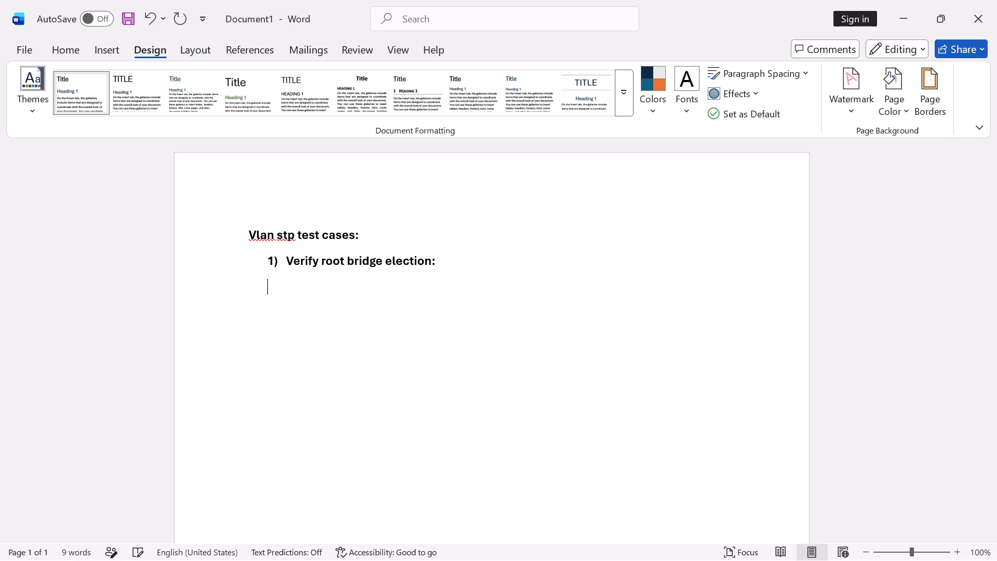
pyautogui.hotkey('ctrl', 'v')
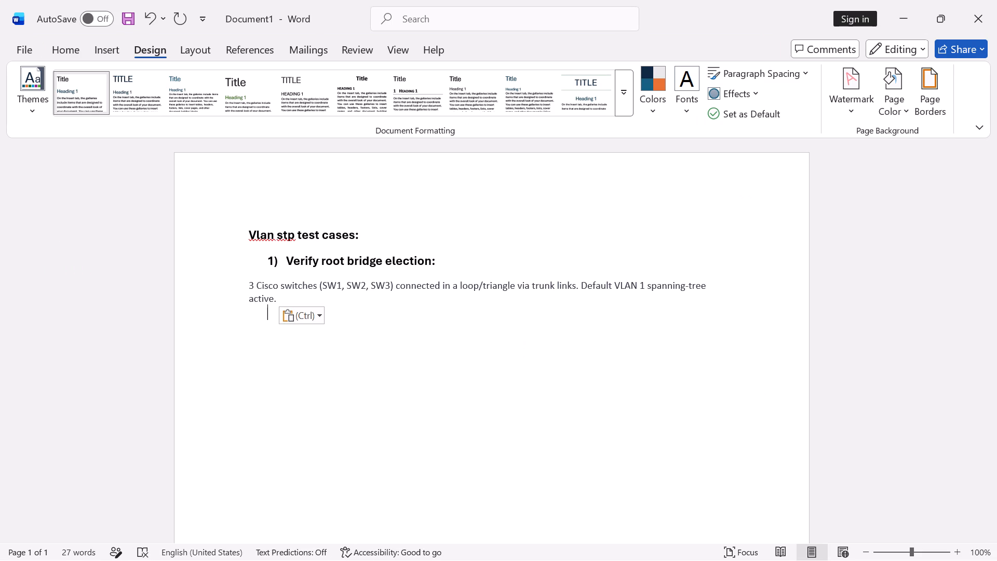
# Make all the text in the Word document bold and set its font size to 14.
pyautogui.moveTo(251, 287); pyautogui.dragTo(310, 286)
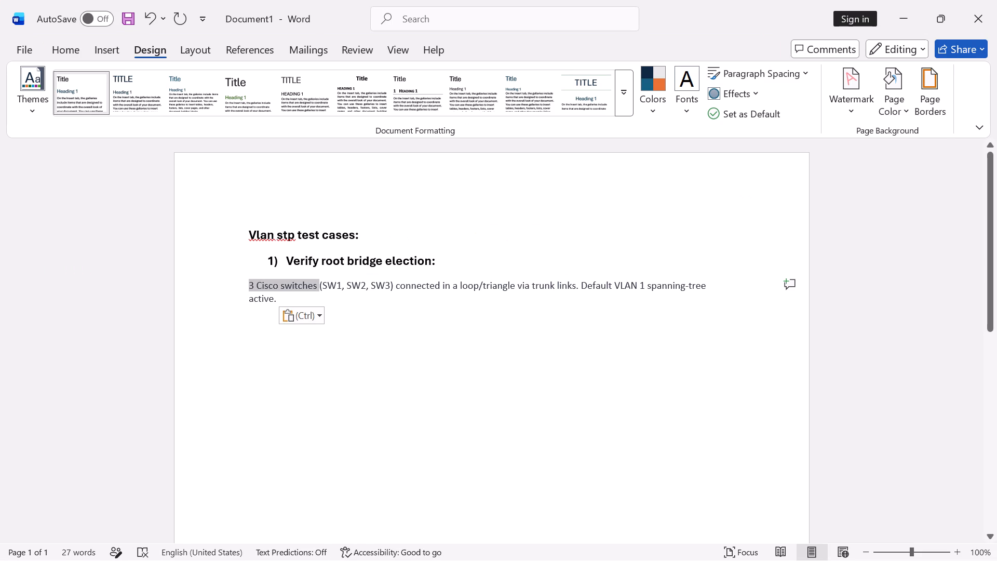
pyautogui.hotkey('ctrl', 'a')
pyautogui.hotkey('ctrl', 'b')
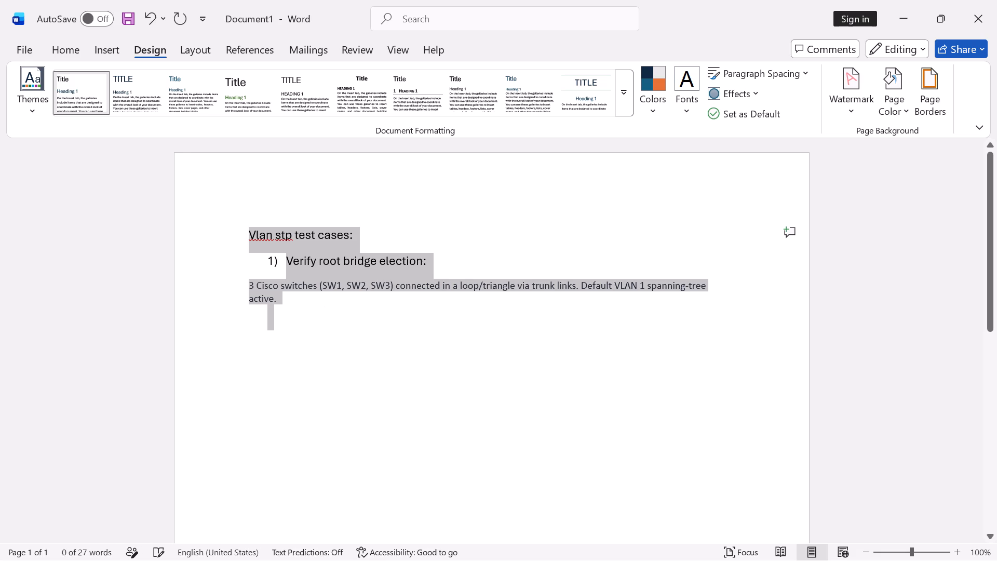
pyautogui.hotkey('ctrl', 'b')
pyautogui.click(336, 320)
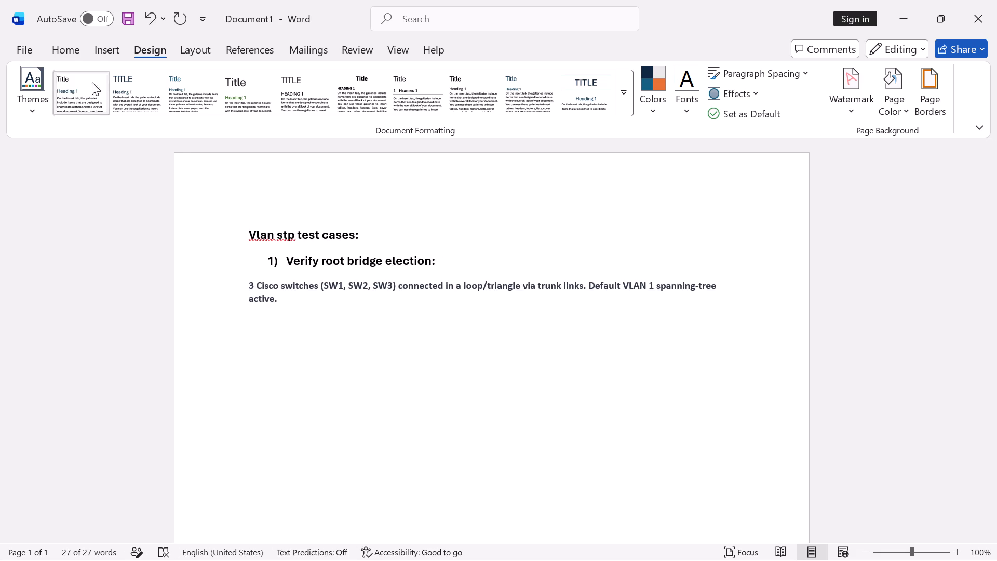
pyautogui.click(84, 48)
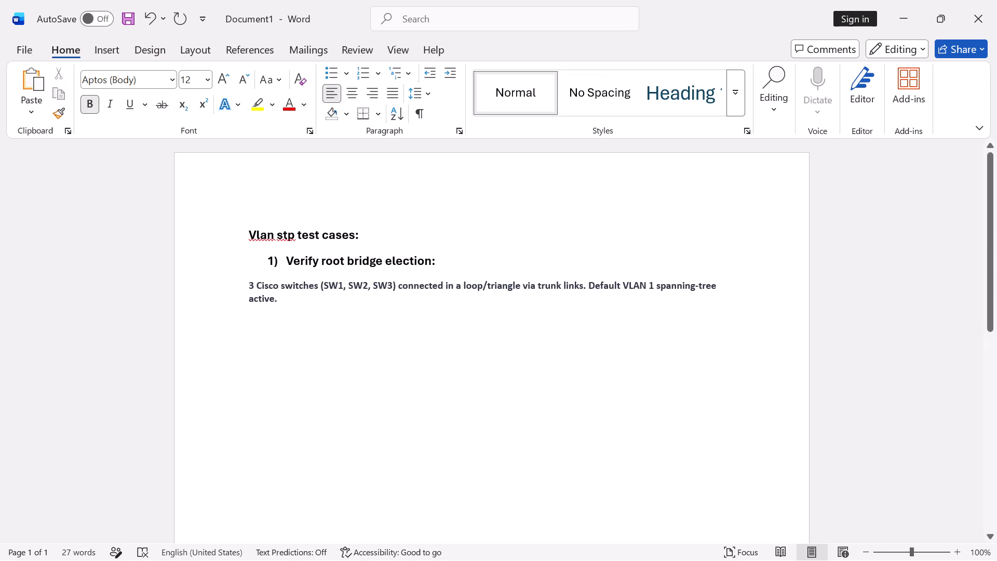
pyautogui.hotkey('ctrl', 'a')
pyautogui.hotkey('ctrl', 'b')
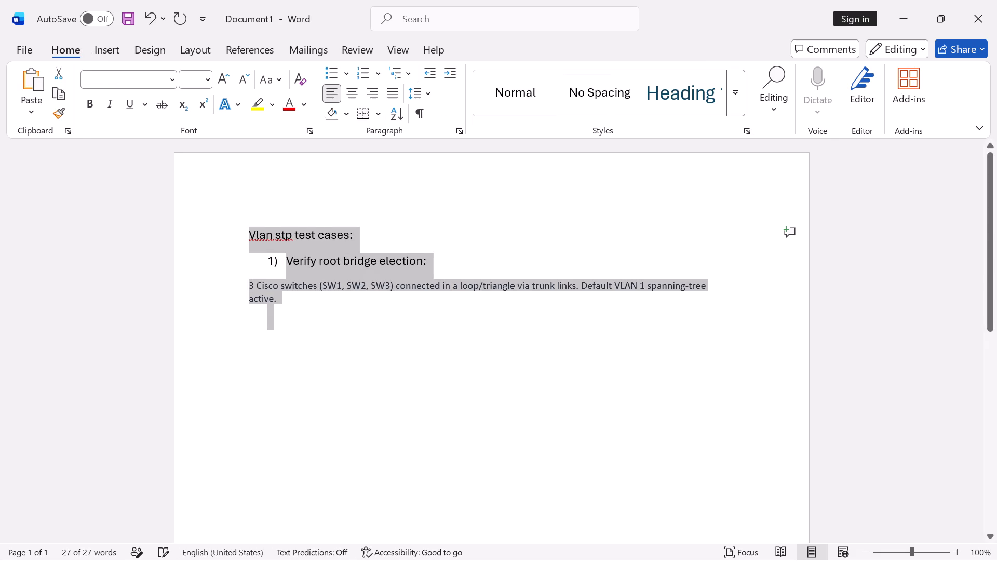
pyautogui.hotkey('ctrl', 'b')
pyautogui.click(210, 82)
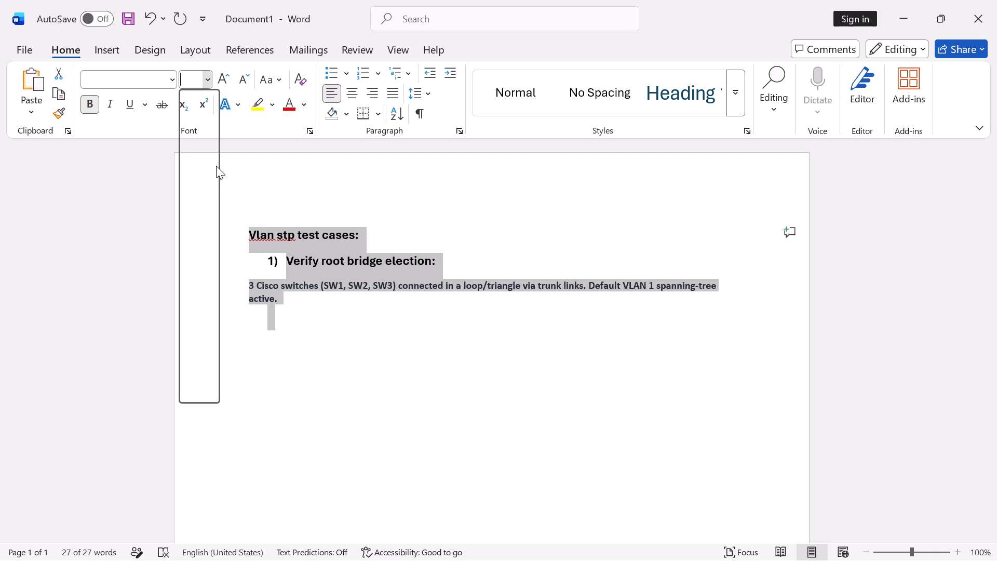
pyautogui.click(200, 202)
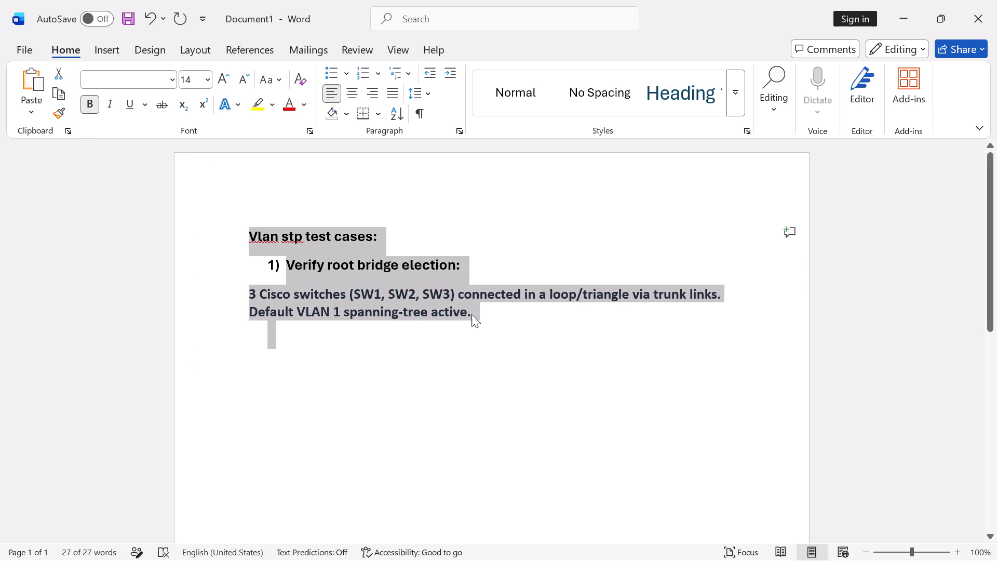
pyautogui.click(486, 310)
pyautogui.press('Return')
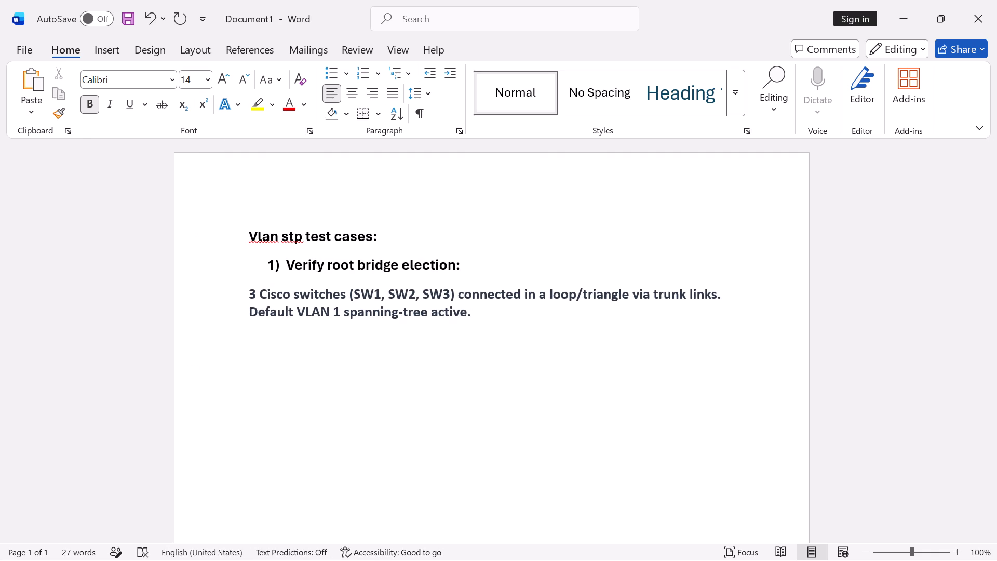
pyautogui.press('Tab')
# Switch to the EVE-NG topology in Brave and delete the R1 router node.
pyautogui.hotkey('alt', 'Tab')
pyautogui.hotkey('alt', 'Tab')
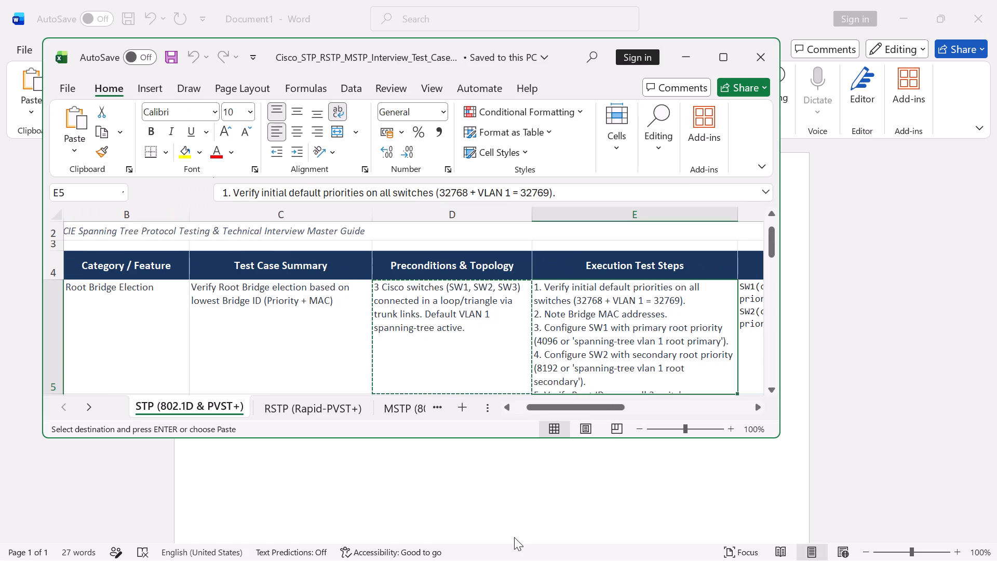
pyautogui.click(361, 556)
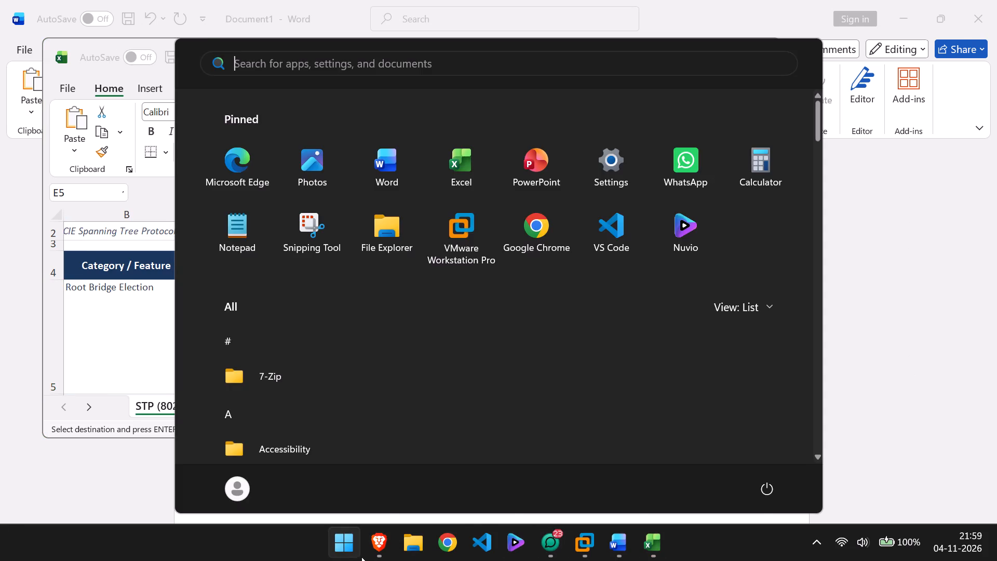
pyautogui.click(368, 557)
pyautogui.rightClick(249, 221)
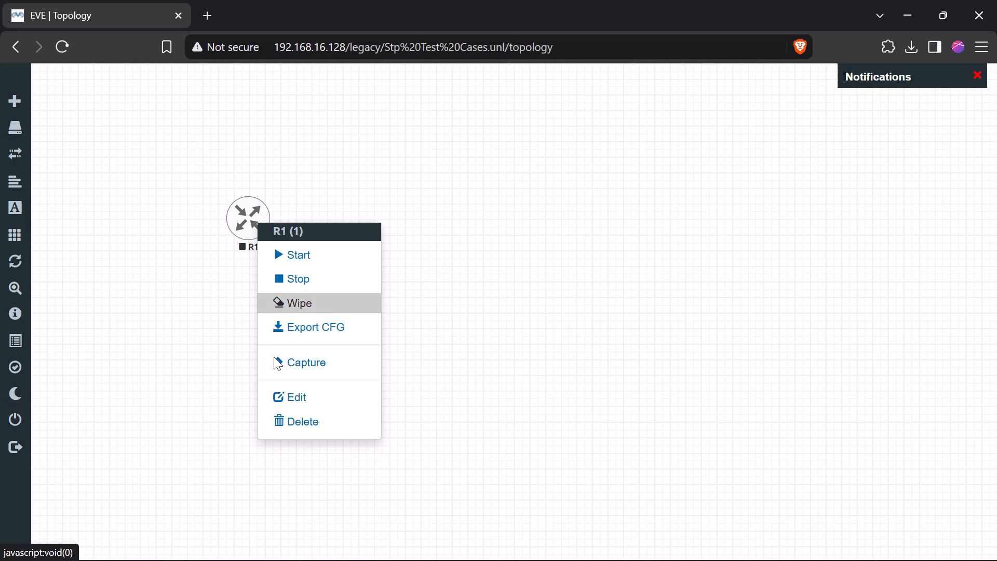
pyautogui.click(287, 417)
pyautogui.click(444, 179)
# Add one Cisco IOL node named "switch" with image L2-ADVENTERPRISE-M-15.1-20140814.bin and icon Switch-3D-L2-S.svg.
pyautogui.rightClick(318, 207)
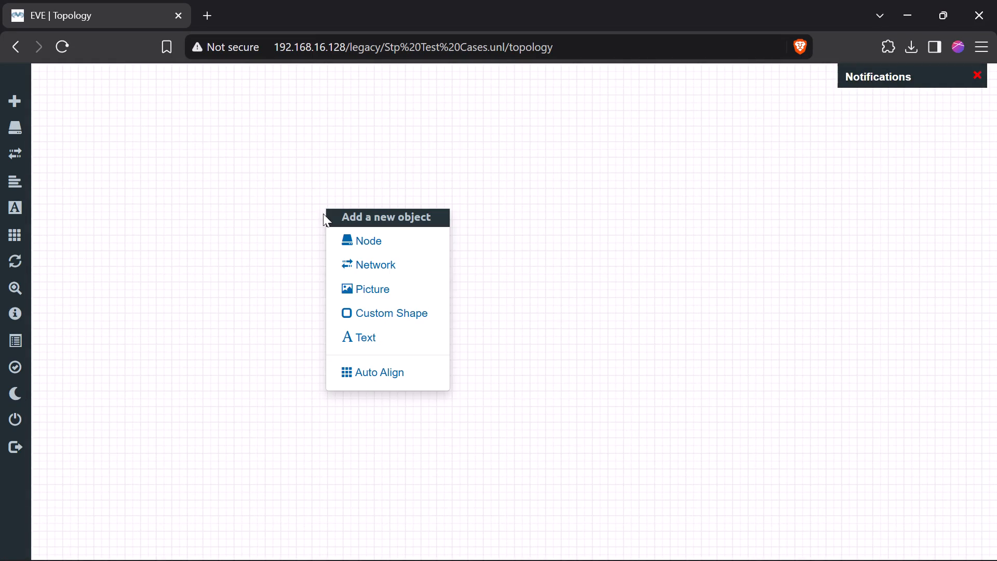
pyautogui.click(341, 232)
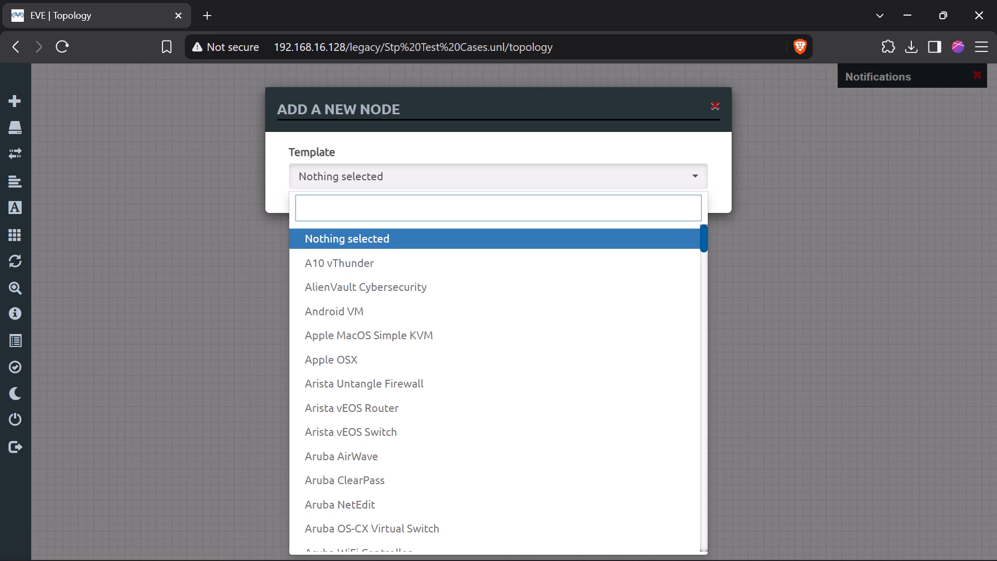
pyautogui.write('iol')
pyautogui.press('Return')
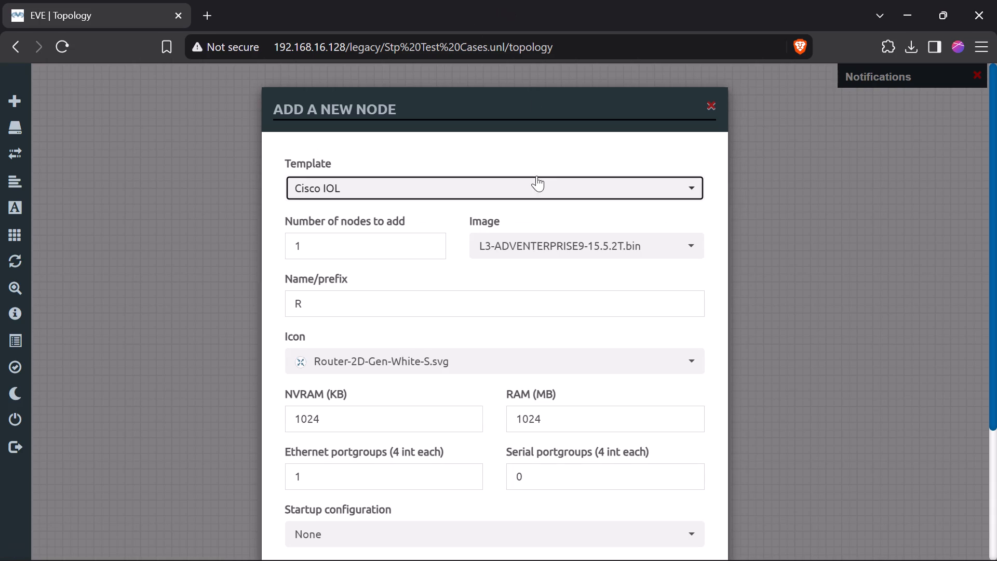
pyautogui.click(539, 255)
pyautogui.click(542, 274)
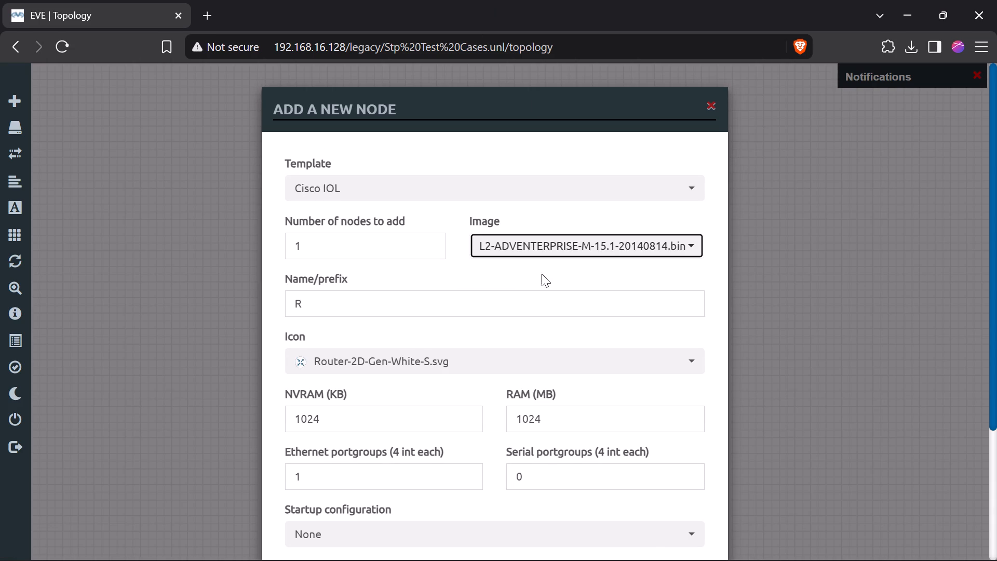
pyautogui.click(486, 295)
pyautogui.press('BackSpace')
pyautogui.write('switch')
pyautogui.press('Tab')
pyautogui.write('sss')
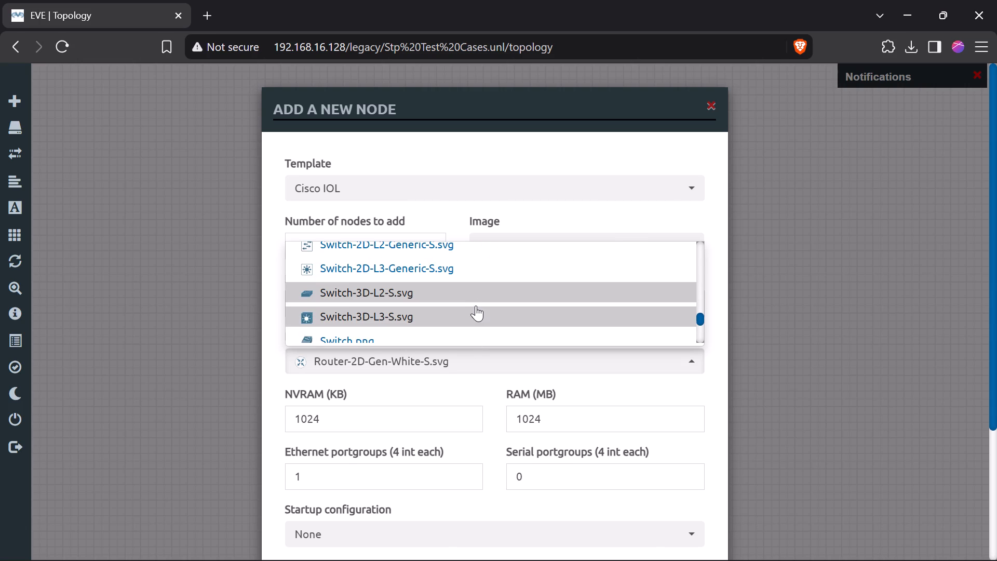
pyautogui.click(476, 297)
pyautogui.scroll(-5, 476, 297)
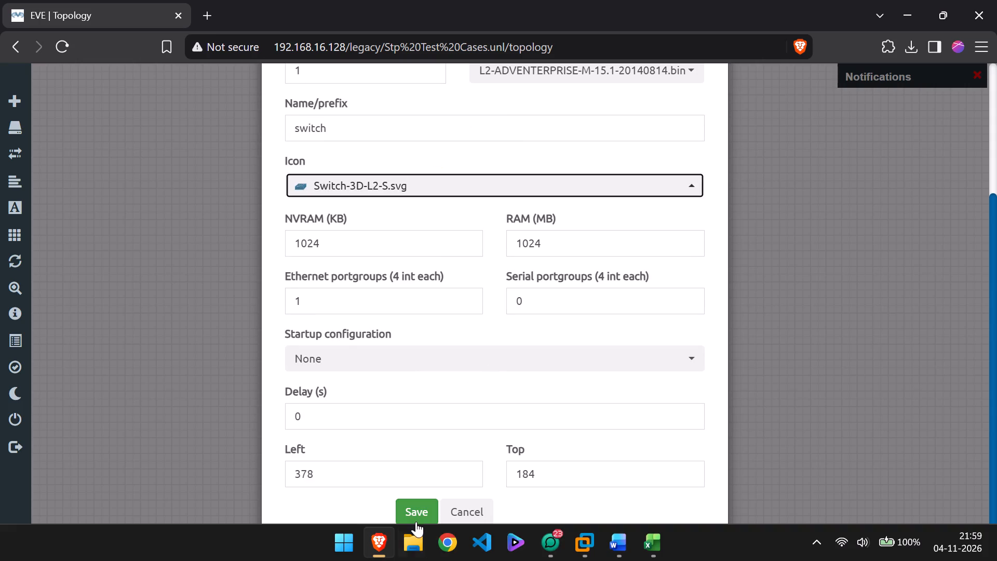
pyautogui.click(412, 516)
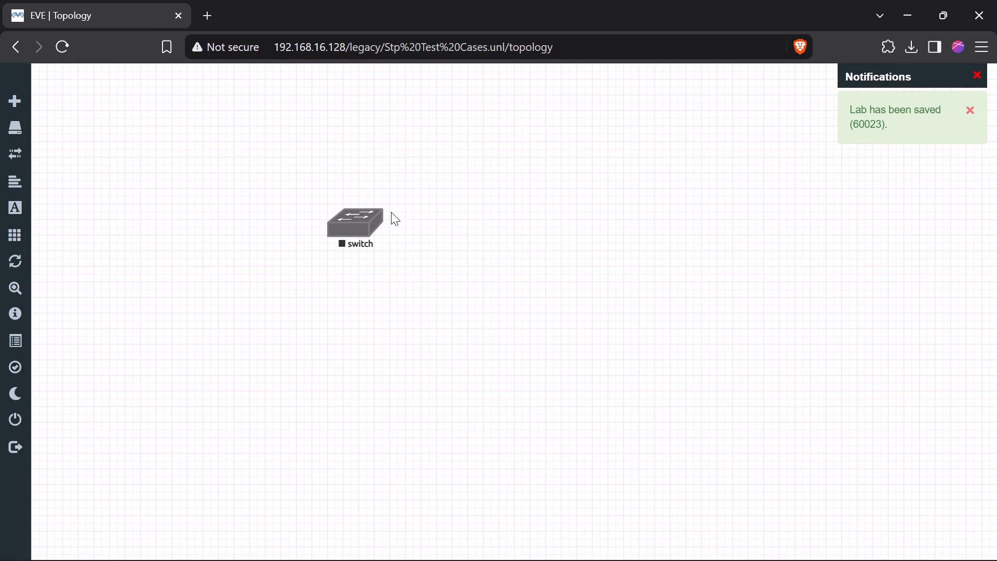
pyautogui.rightClick(362, 235)
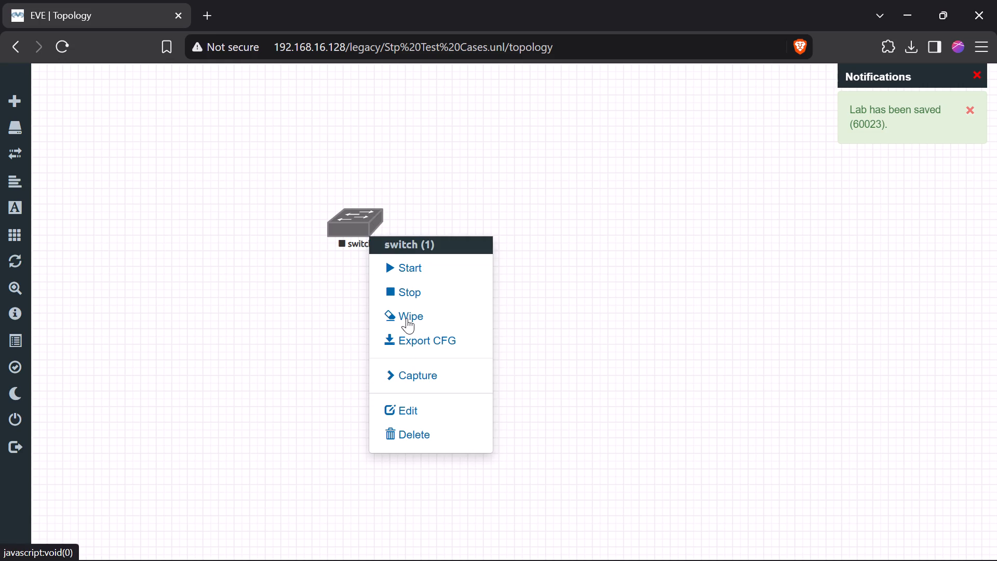
pyautogui.click(166, 276)
# Set up two more Cisco IOL nodes below the existing switch, using image L2-ADVENTERPRISE-M-15.1-20140814.bin.
pyautogui.rightClick(239, 265)
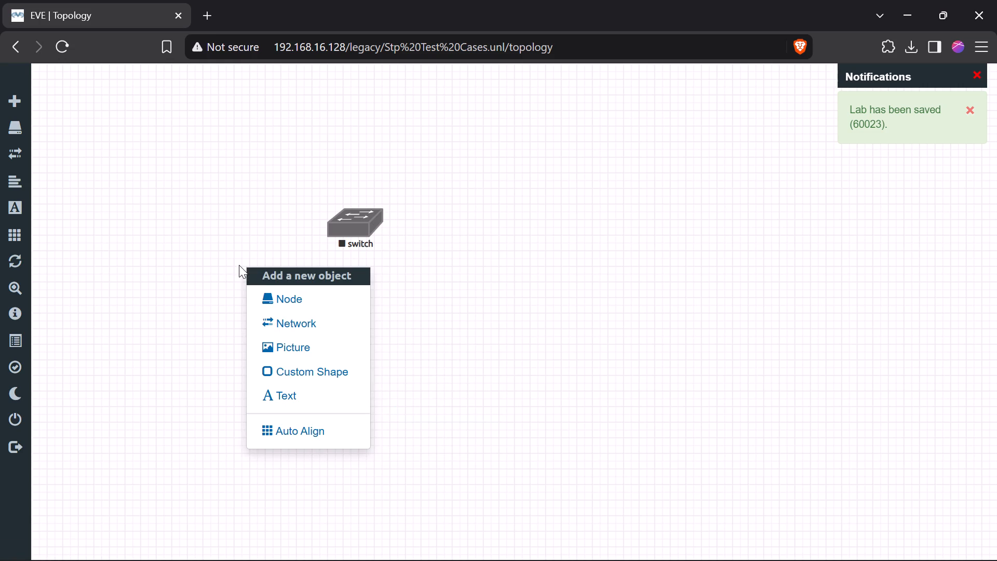
pyautogui.click(285, 298)
pyautogui.click(283, 297)
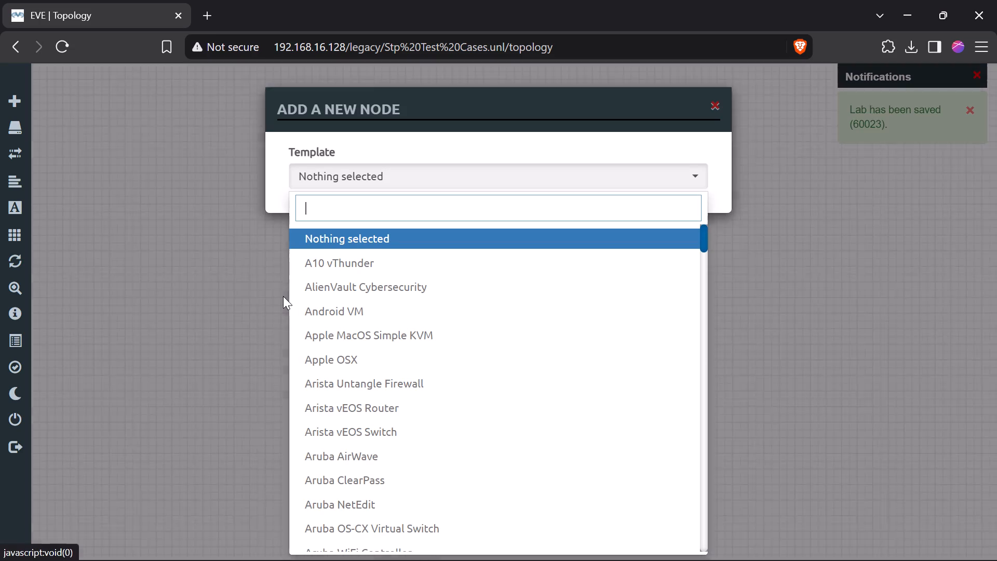
pyautogui.write('iol')
pyautogui.press('Return')
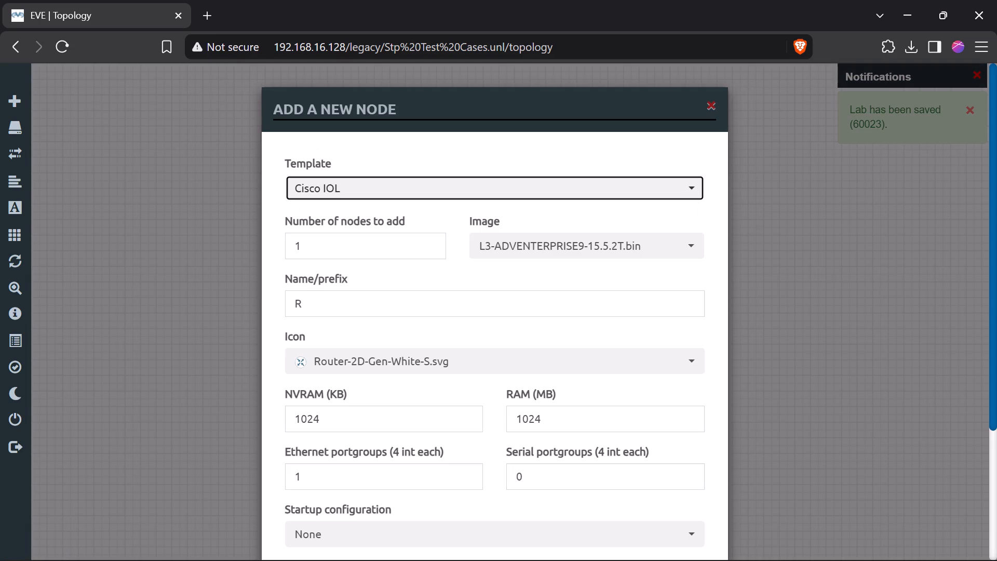
pyautogui.press('Tab')
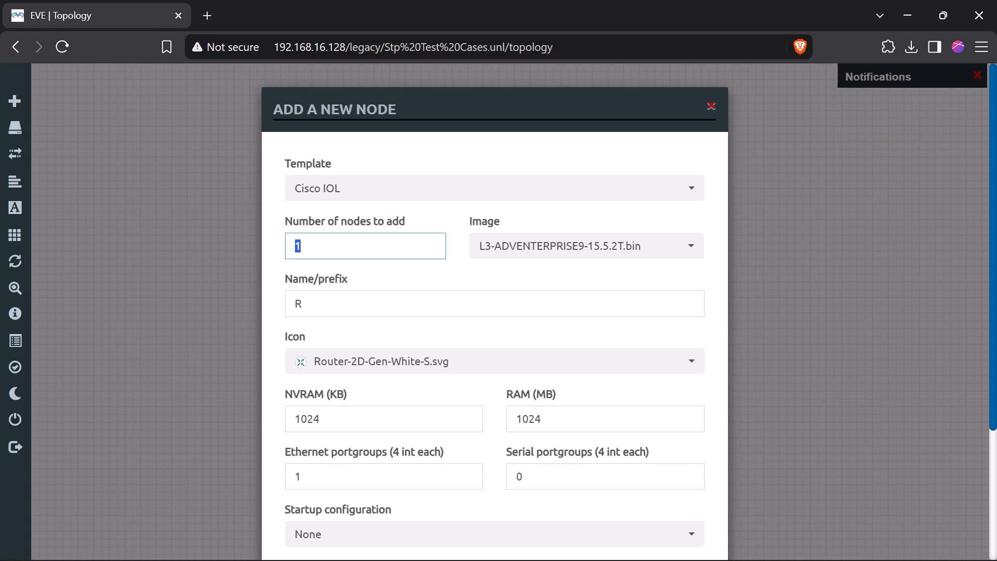
pyautogui.press('2')
pyautogui.press('Tab')
pyautogui.press('Down')
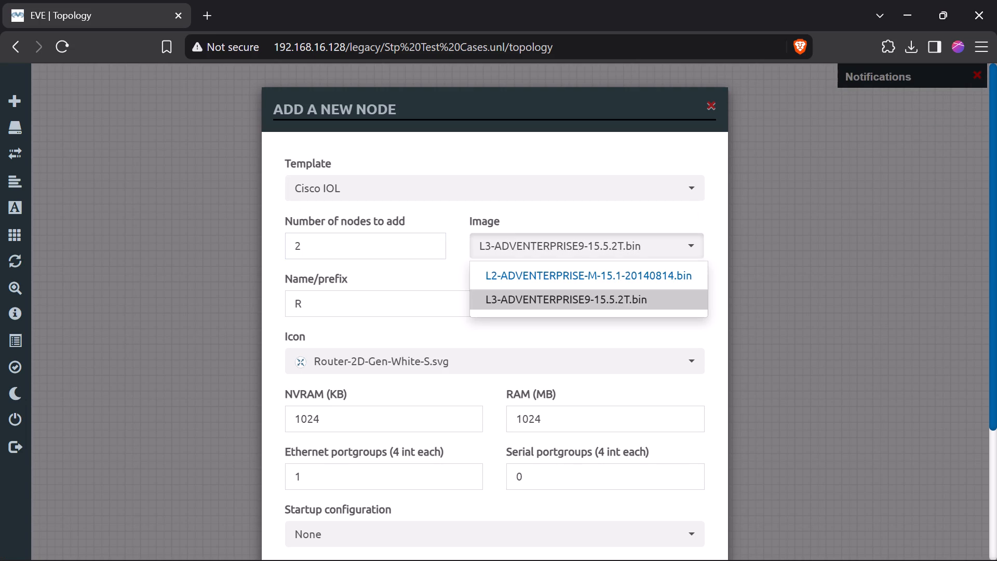
pyautogui.press('Up')
pyautogui.press('Return')
# Give the two new nodes the name prefix "switch" and icon Switch-3D-L2-S.svg, and save them to the topology.
pyautogui.press('Tab')
pyautogui.press('Tab')
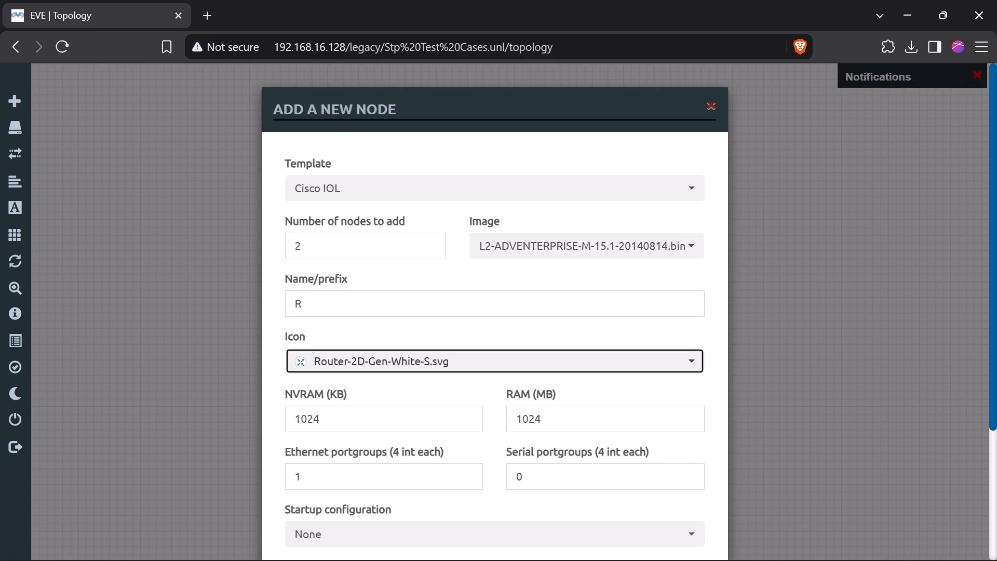
pyautogui.click(314, 314)
pyautogui.press('BackSpace')
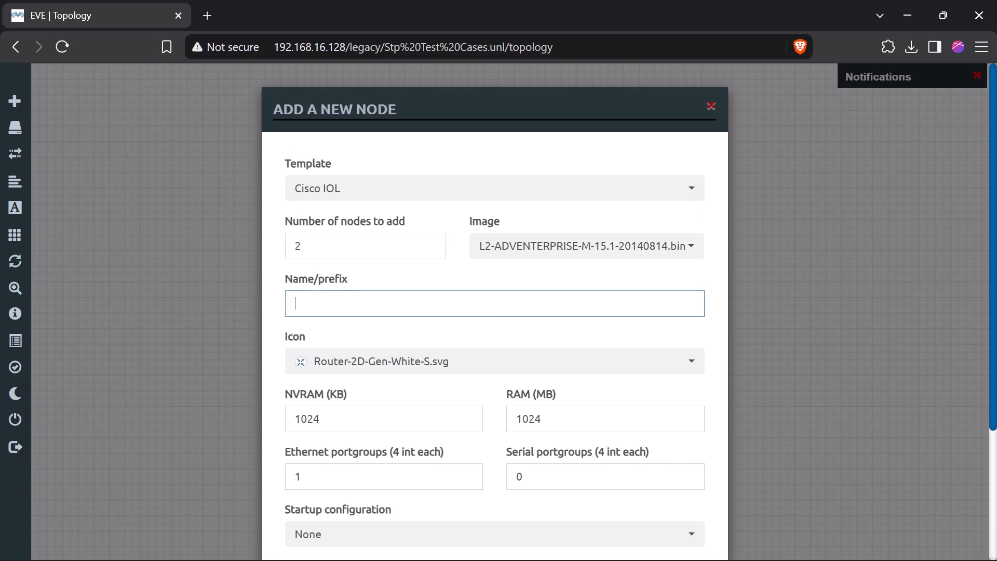
pyautogui.write('switch')
pyautogui.press('Tab')
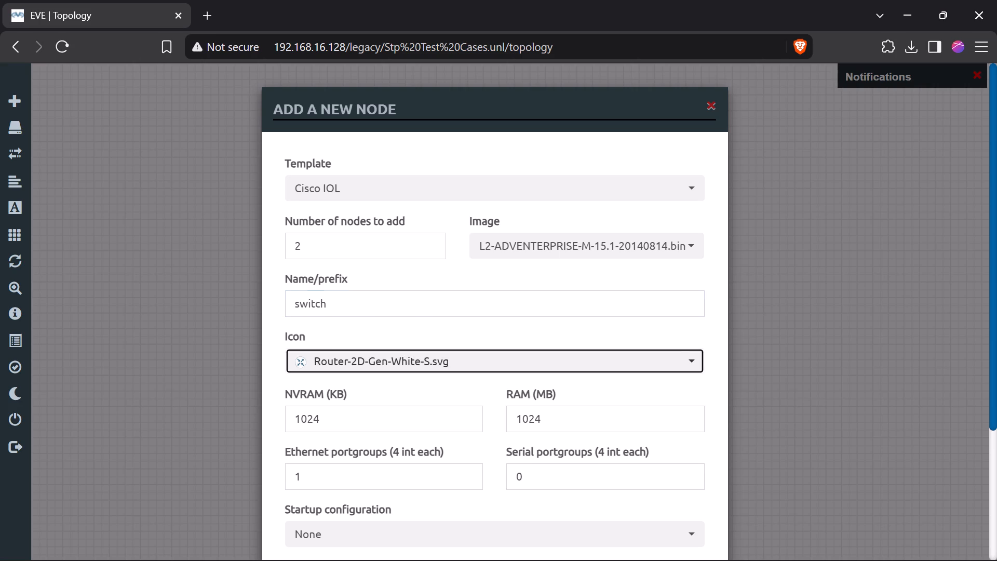
pyautogui.write('ws')
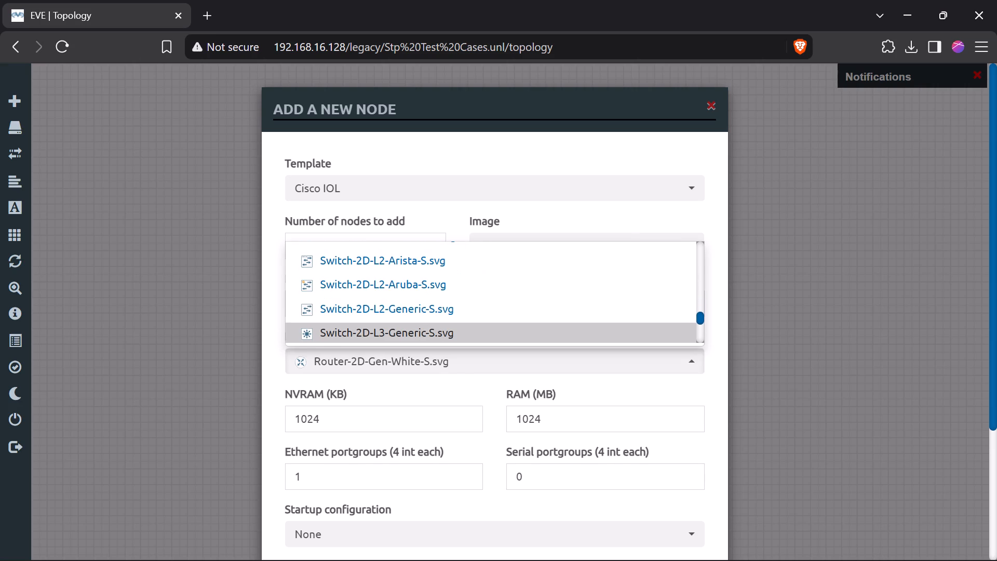
pyautogui.press('s')
pyautogui.click(389, 293)
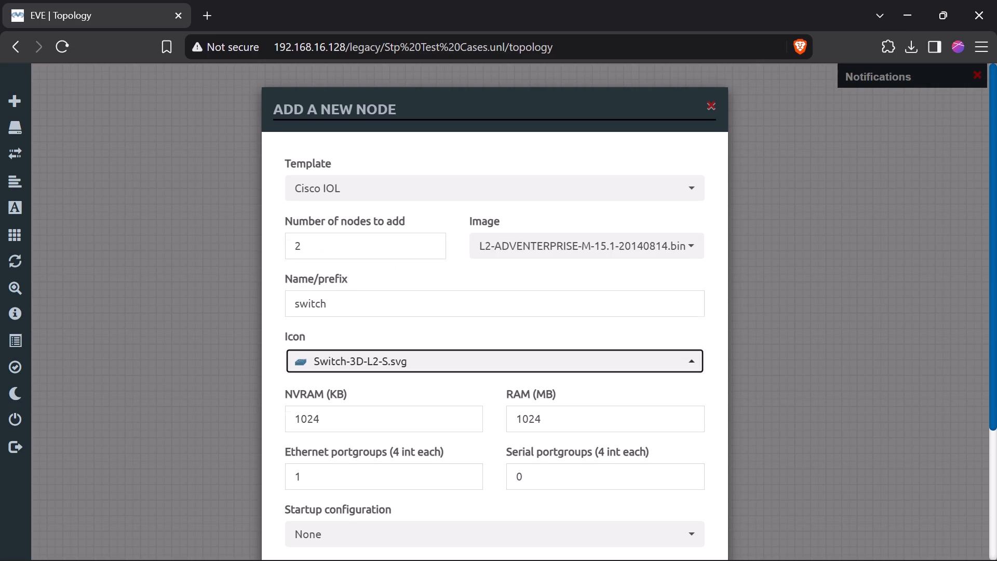
pyautogui.scroll(-4, 403, 336)
pyautogui.click(419, 518)
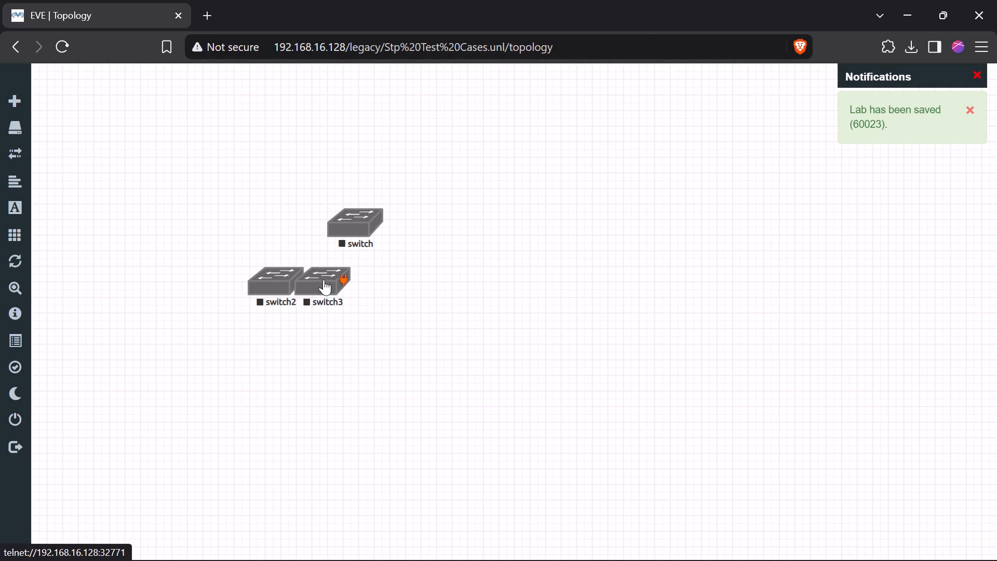
# Spread switch2 and switch3 apart below the top switch to form a triangle.
pyautogui.moveTo(324, 279); pyautogui.dragTo(426, 297)
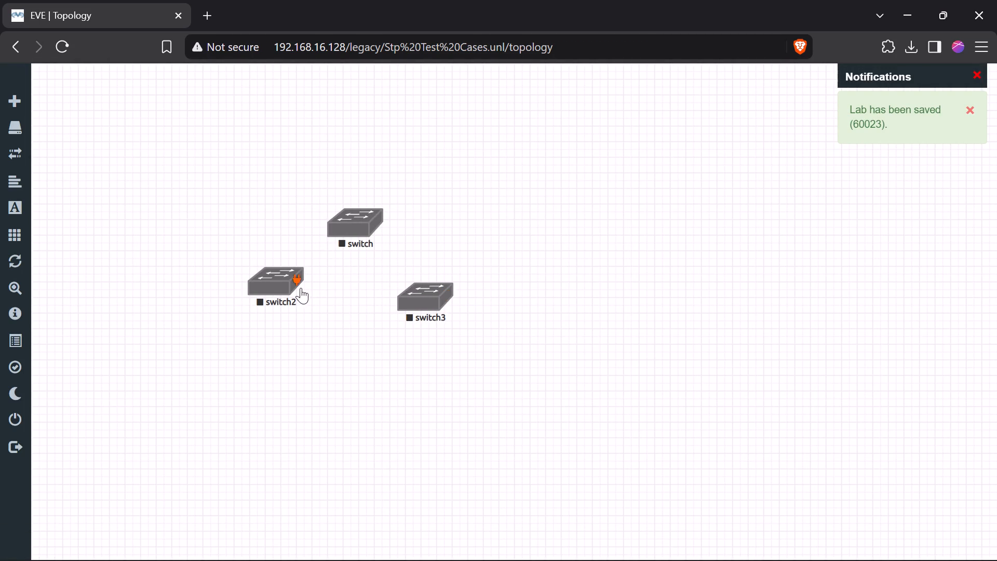
pyautogui.moveTo(280, 287); pyautogui.dragTo(272, 305)
# Connect switch2 e0/0 to switch e0/0, and connect switch3 e0/0 to switch e0/1.
pyautogui.moveTo(287, 300); pyautogui.dragTo(359, 225)
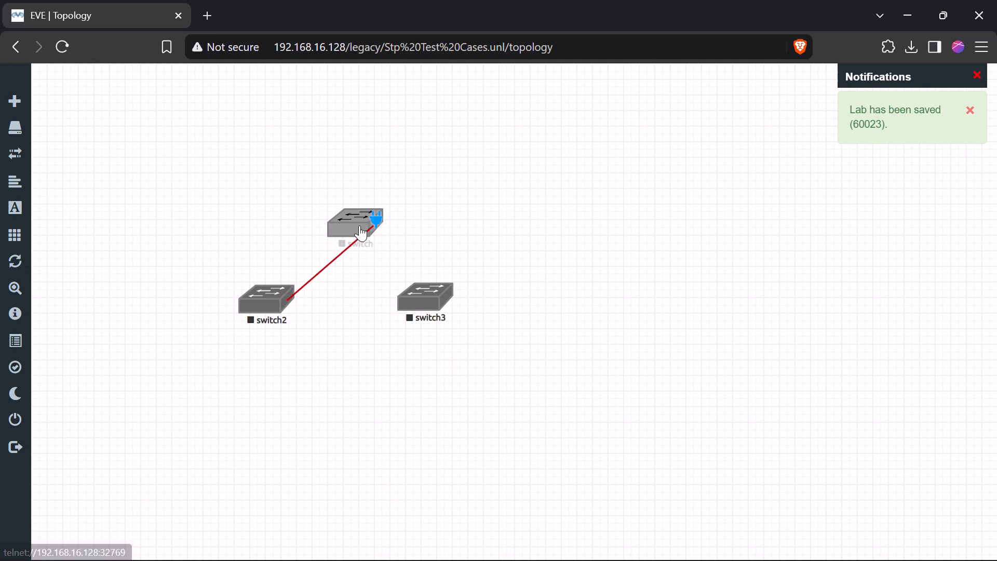
pyautogui.moveTo(359, 225); pyautogui.dragTo(355, 225)
pyautogui.click(524, 495)
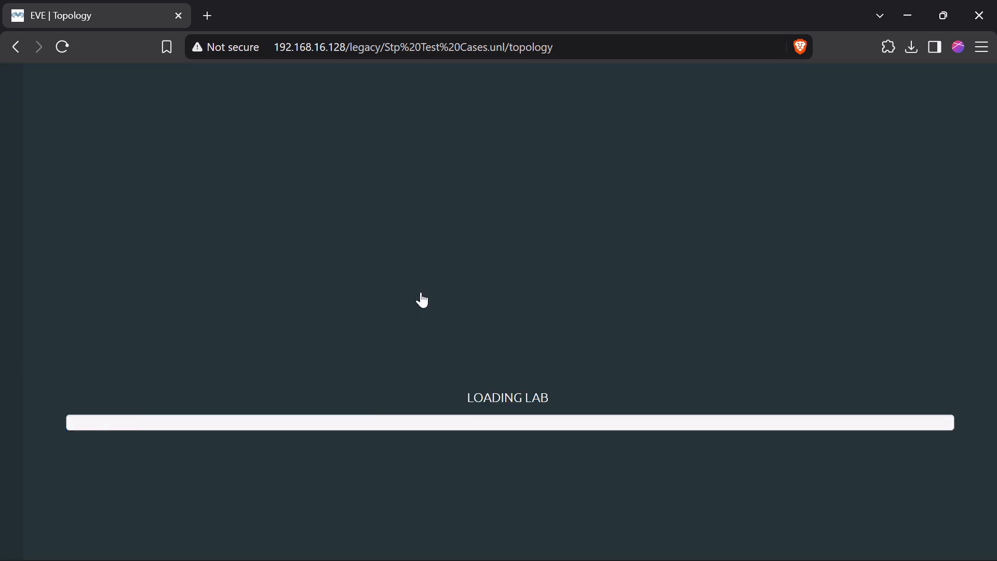
pyautogui.moveTo(448, 288); pyautogui.dragTo(447, 320)
pyautogui.moveTo(449, 319); pyautogui.dragTo(412, 264)
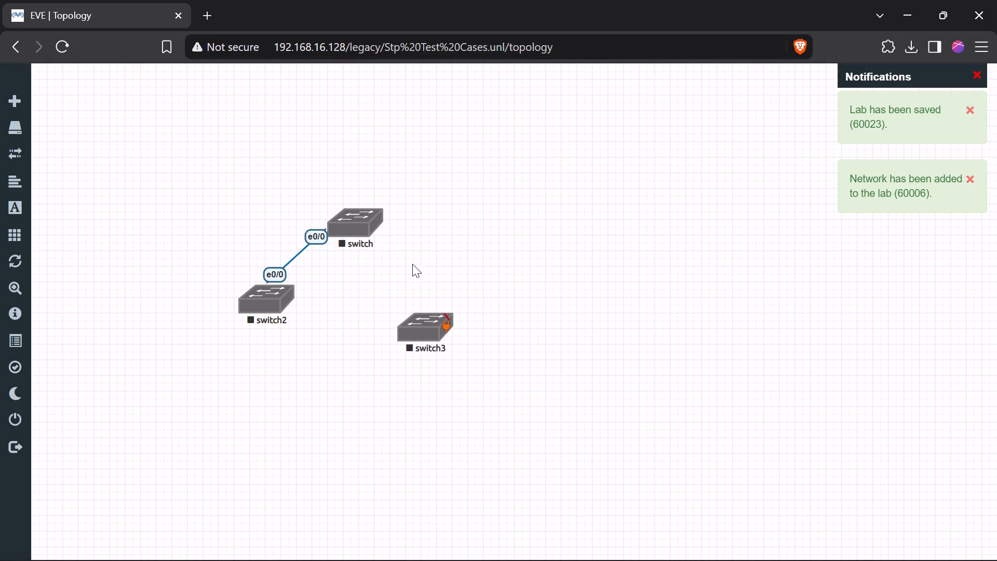
pyautogui.moveTo(412, 264); pyautogui.dragTo(373, 221)
pyautogui.click(523, 476)
pyautogui.click(526, 490)
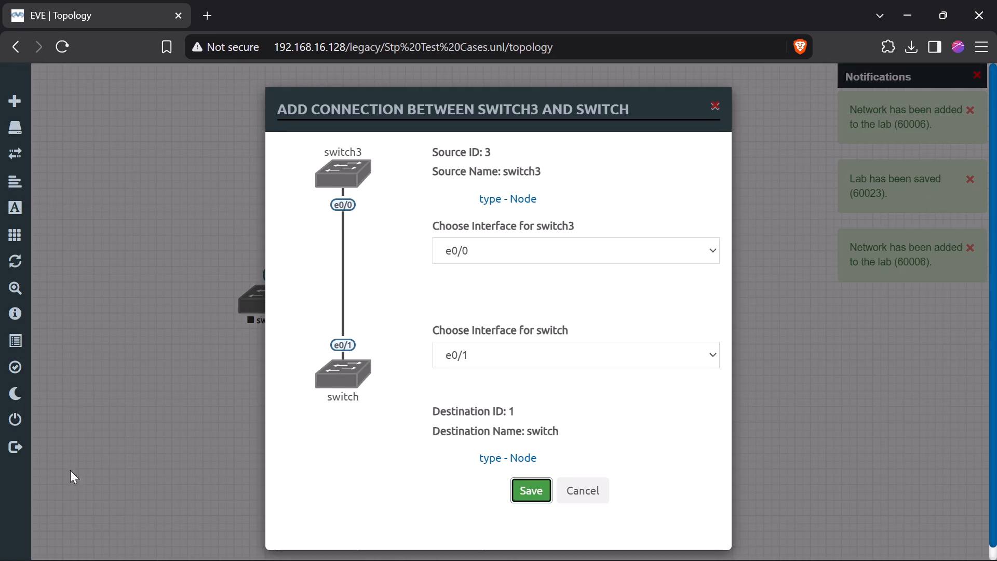
# Reposition the top switch higher and move switch3 farther from switch2 to widen the layout.
pyautogui.moveTo(421, 337); pyautogui.dragTo(449, 323)
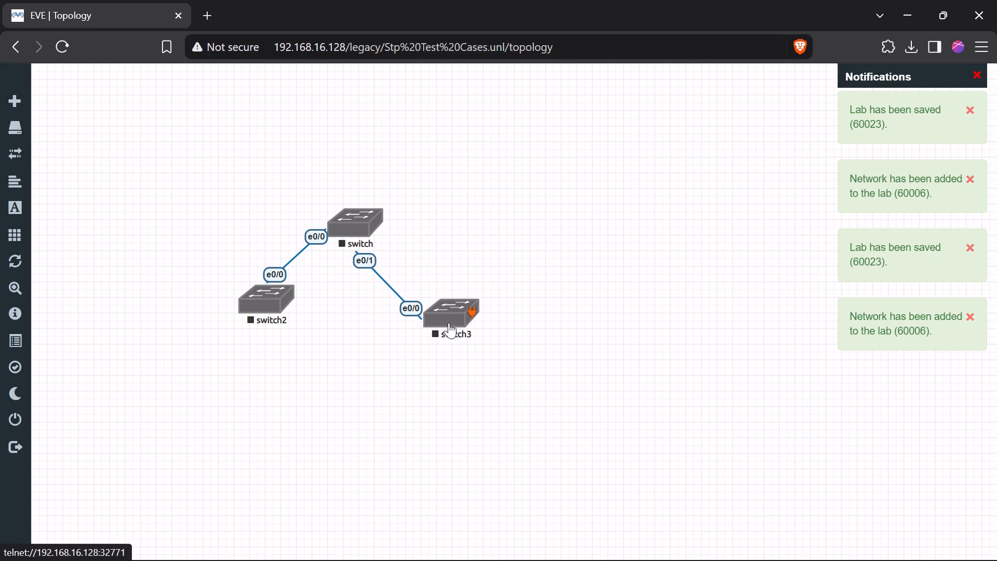
pyautogui.moveTo(449, 323); pyautogui.dragTo(449, 316)
pyautogui.moveTo(351, 225); pyautogui.dragTo(357, 202)
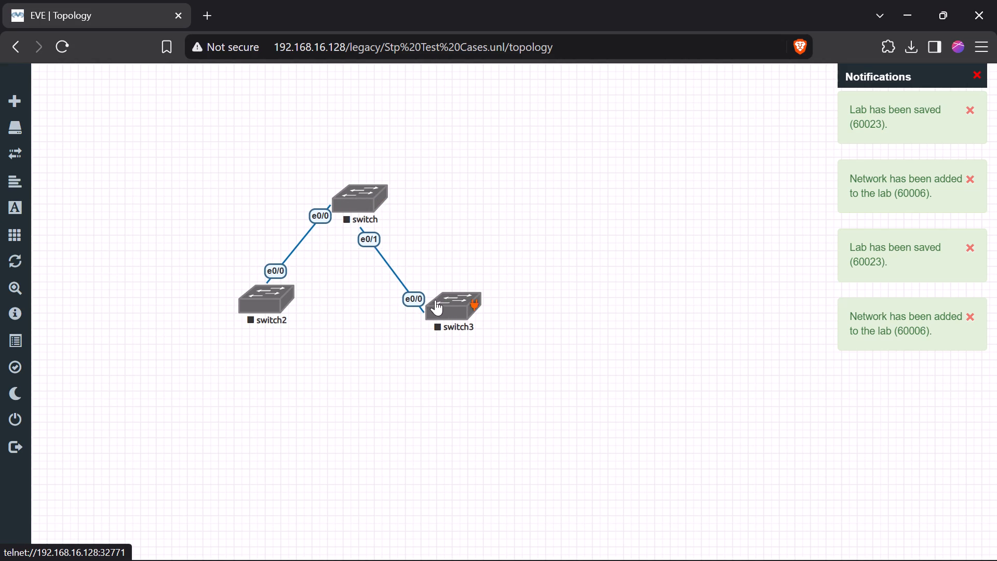
pyautogui.moveTo(436, 300); pyautogui.dragTo(477, 298)
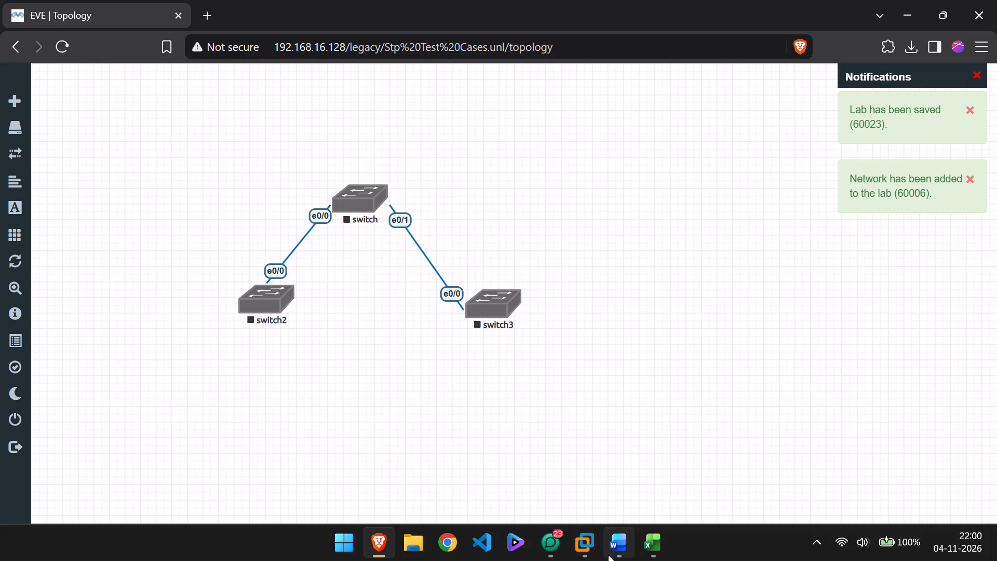
# Check the root bridge test's preconditions in the Excel workbook, and connect switch2 e0/1 to switch3 e0/1 in the topology.
pyautogui.click(647, 547)
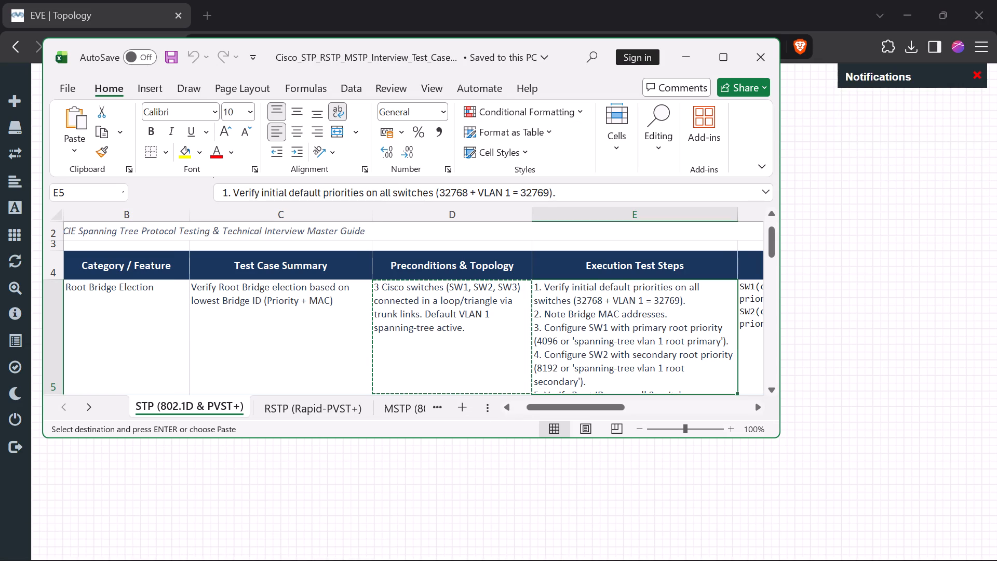
pyautogui.click(681, 484)
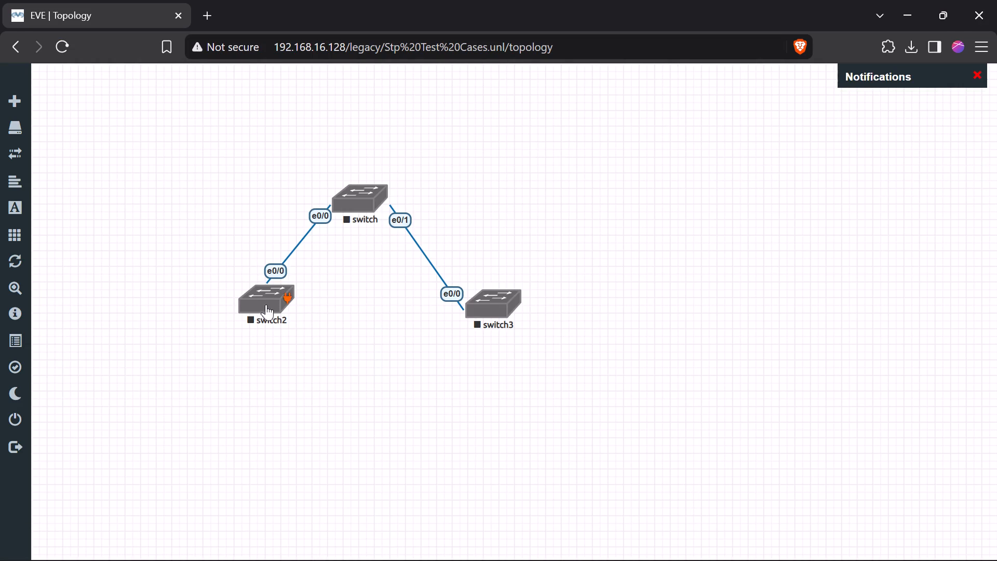
pyautogui.moveTo(287, 299); pyautogui.dragTo(480, 310)
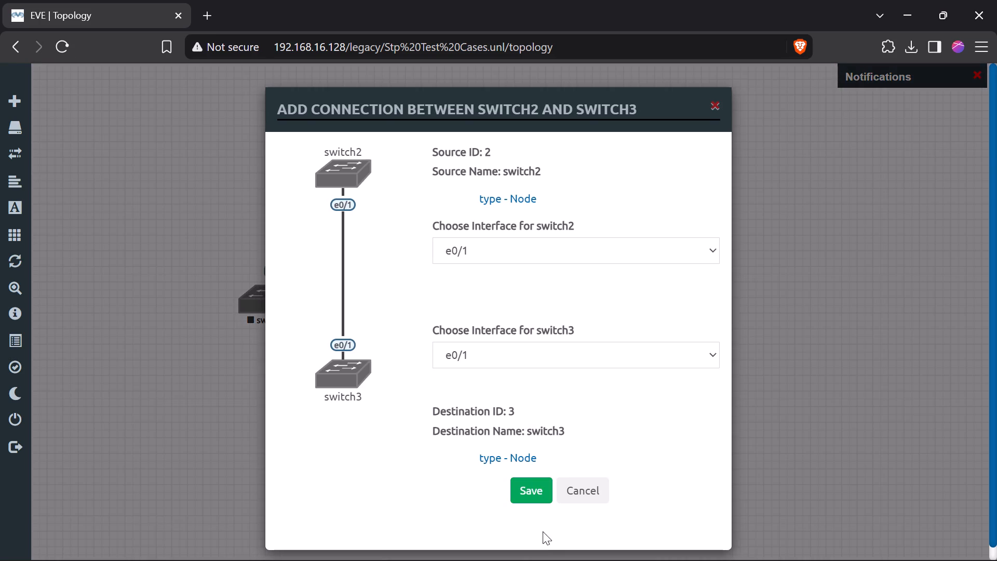
pyautogui.click(529, 497)
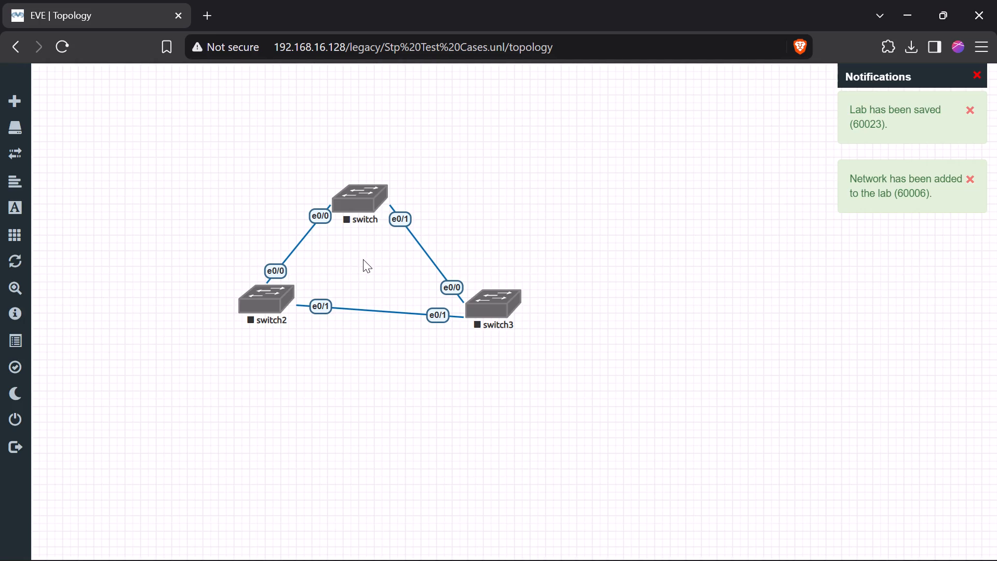
# Rearrange the nodes into a larger, even triangle with the switch node centred above switch2 and switch3.
pyautogui.moveTo(351, 188); pyautogui.dragTo(392, 157)
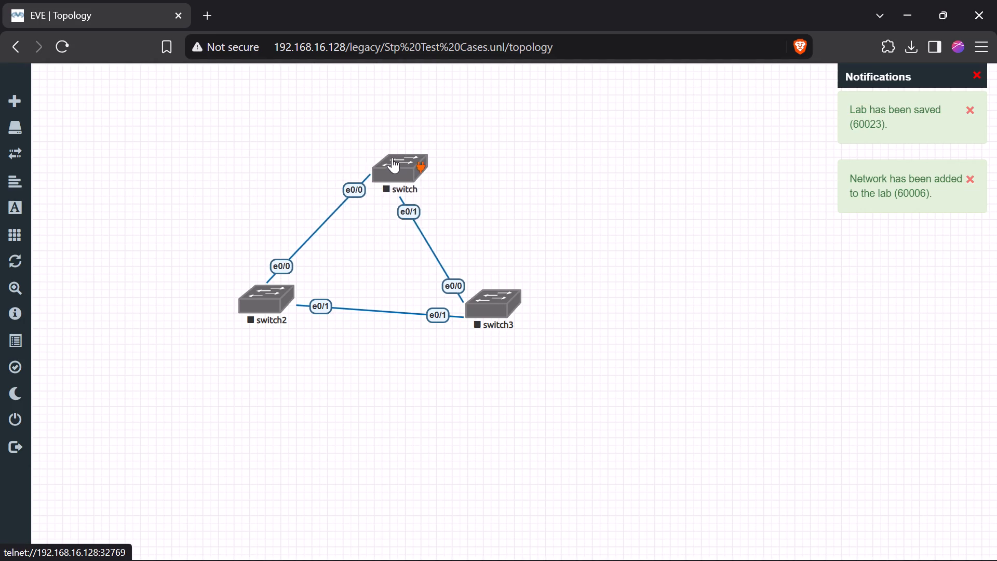
pyautogui.moveTo(392, 157); pyautogui.dragTo(367, 191)
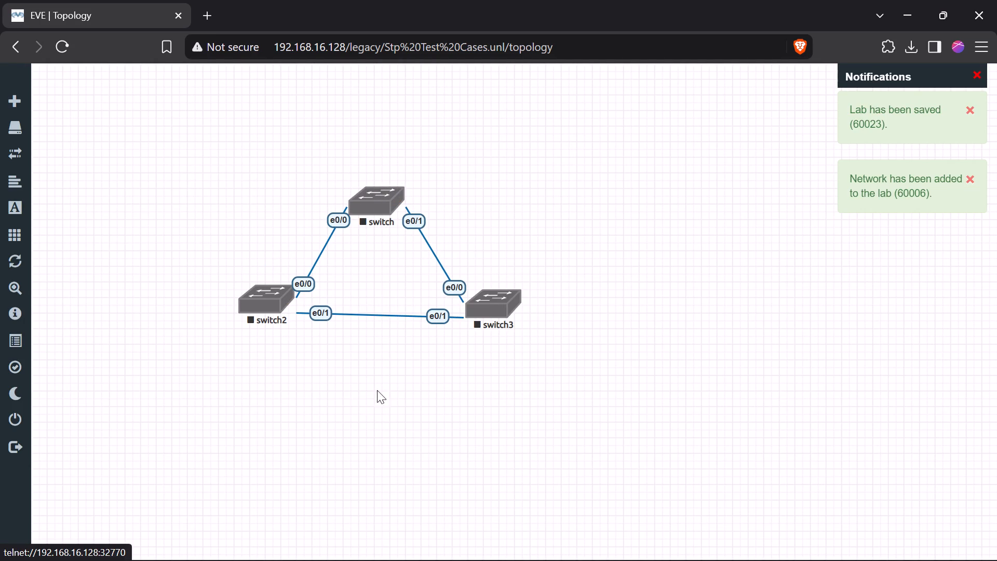
pyautogui.moveTo(376, 211); pyautogui.dragTo(401, 178)
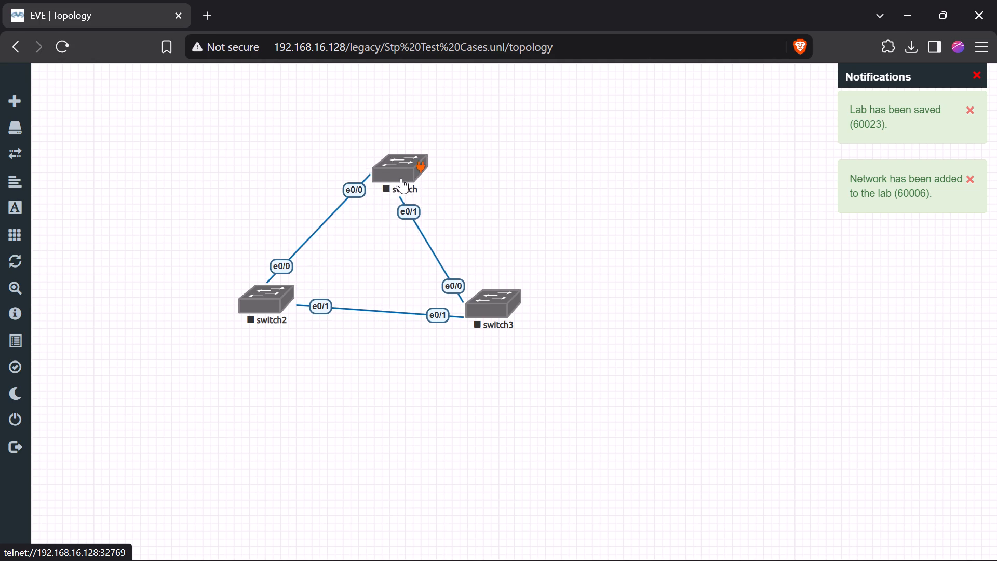
pyautogui.moveTo(401, 178); pyautogui.dragTo(403, 172)
pyautogui.moveTo(477, 301); pyautogui.dragTo(503, 298)
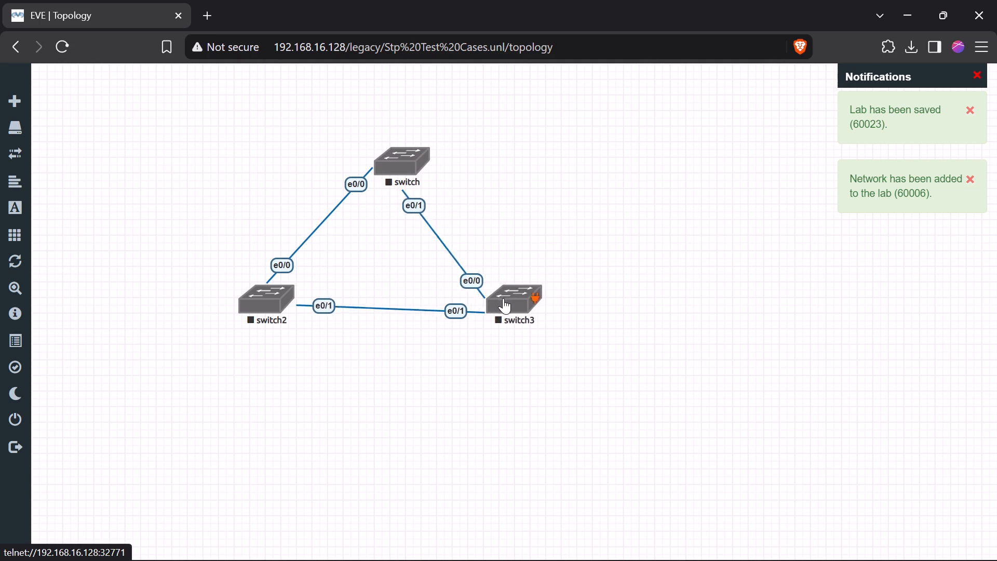
pyautogui.moveTo(503, 298); pyautogui.dragTo(533, 291)
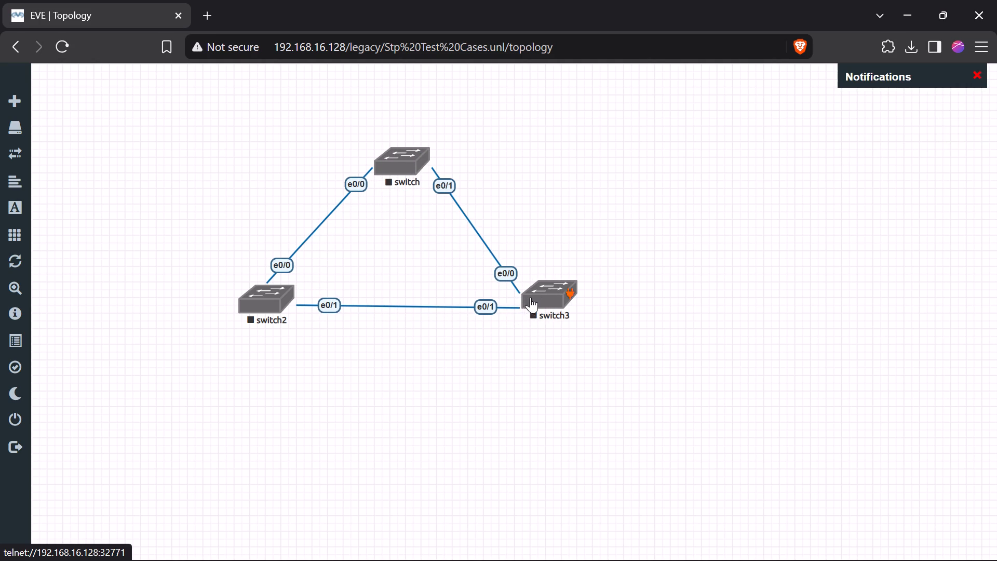
pyautogui.click(530, 297)
# Start all nodes in the lab.
pyautogui.click(24, 232)
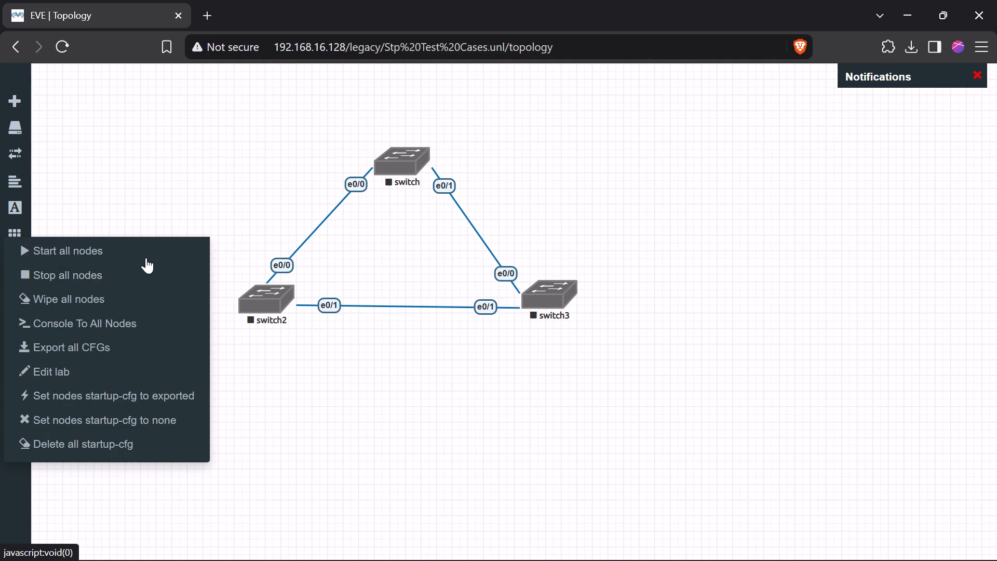
pyautogui.click(146, 258)
# Open Windows Task Manager.
pyautogui.rightClick(351, 550)
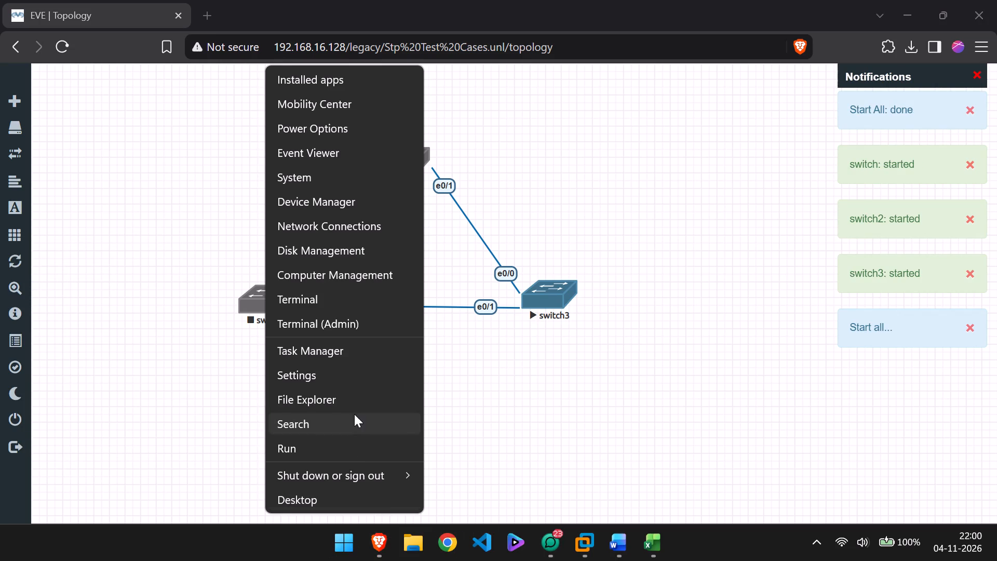
pyautogui.click(367, 337)
pyautogui.click(369, 352)
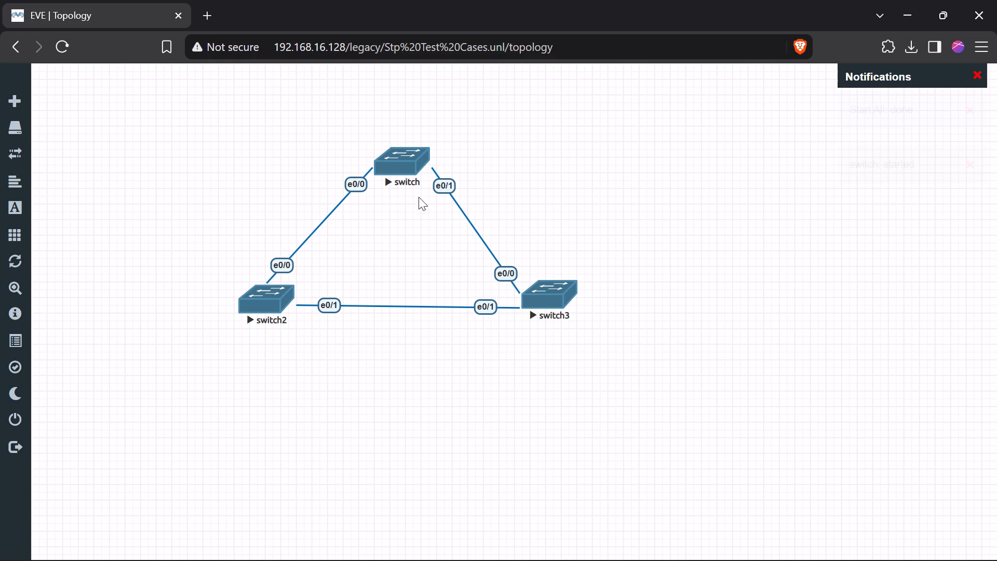
# Open the top switch's console in the Telnet client and enter privileged mode with "en".
pyautogui.doubleClick(399, 163)
pyautogui.click(431, 157)
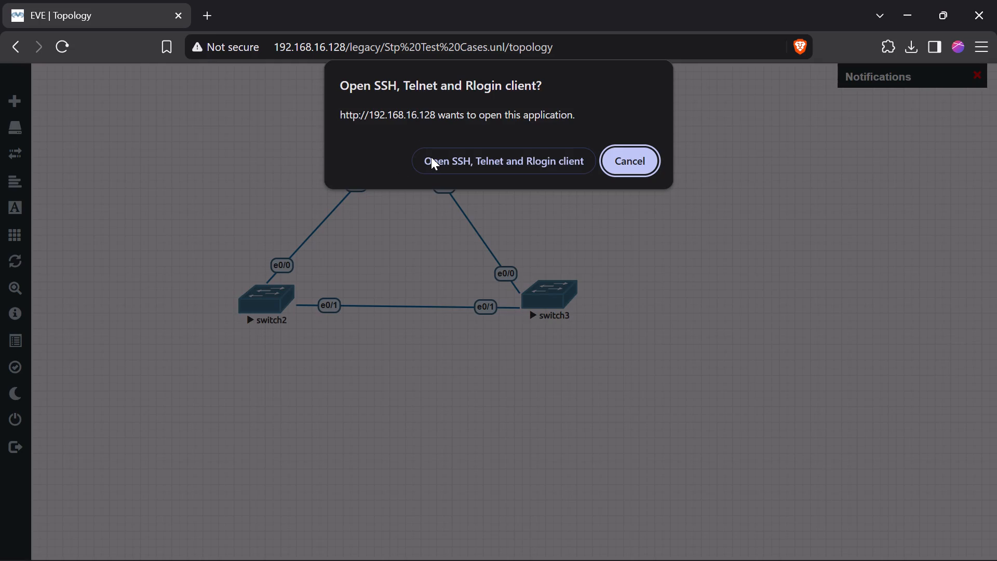
pyautogui.click(450, 162)
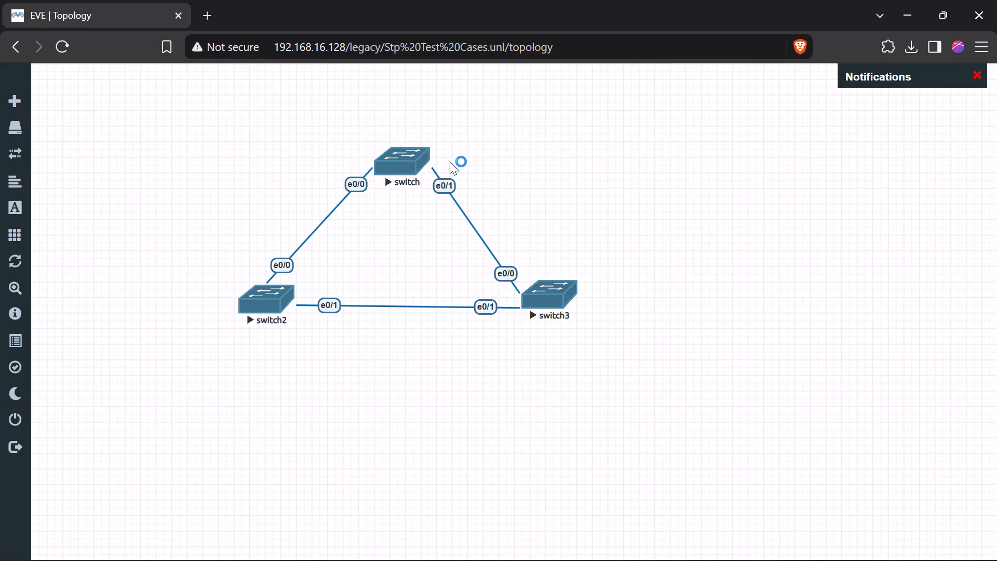
pyautogui.press('Return')
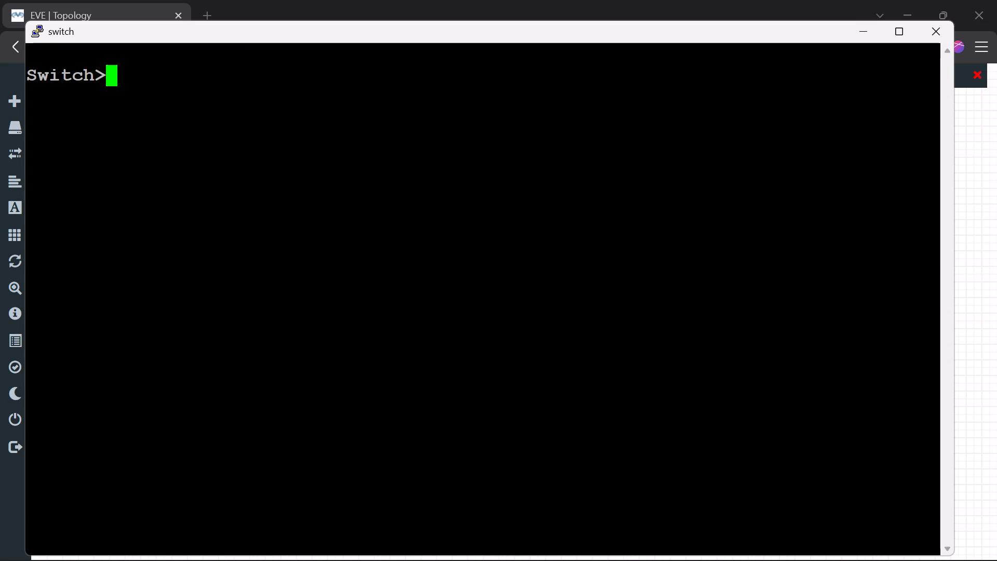
pyautogui.write('en')
pyautogui.press('Return')
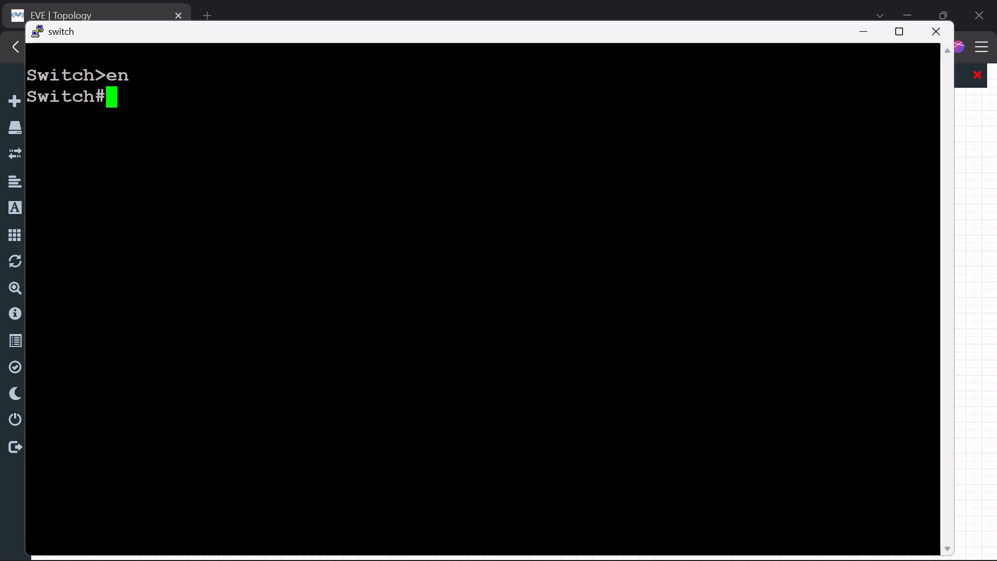
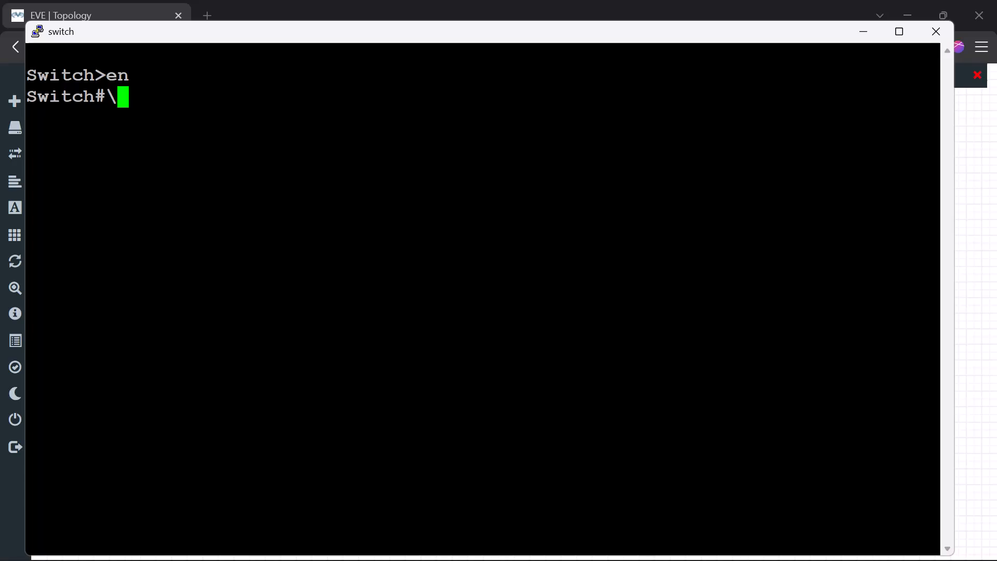
# Delete the stray backslash from the command line at the Switch# prompt.
pyautogui.press('BackSpace')
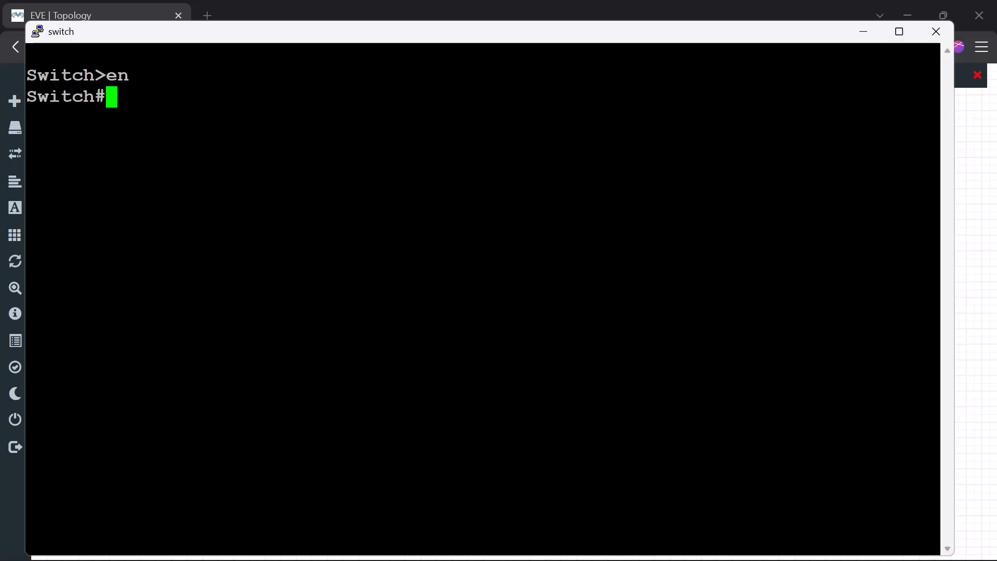
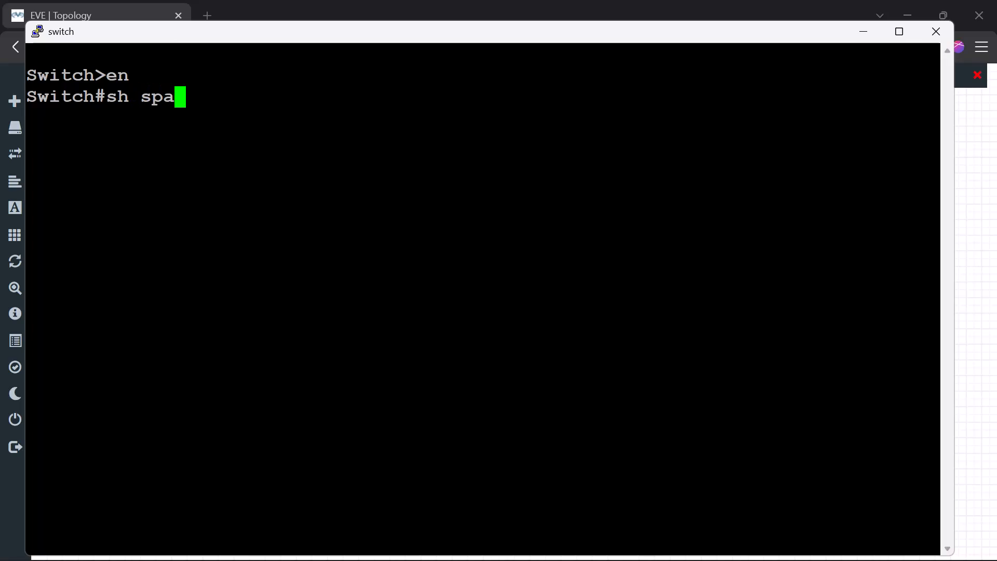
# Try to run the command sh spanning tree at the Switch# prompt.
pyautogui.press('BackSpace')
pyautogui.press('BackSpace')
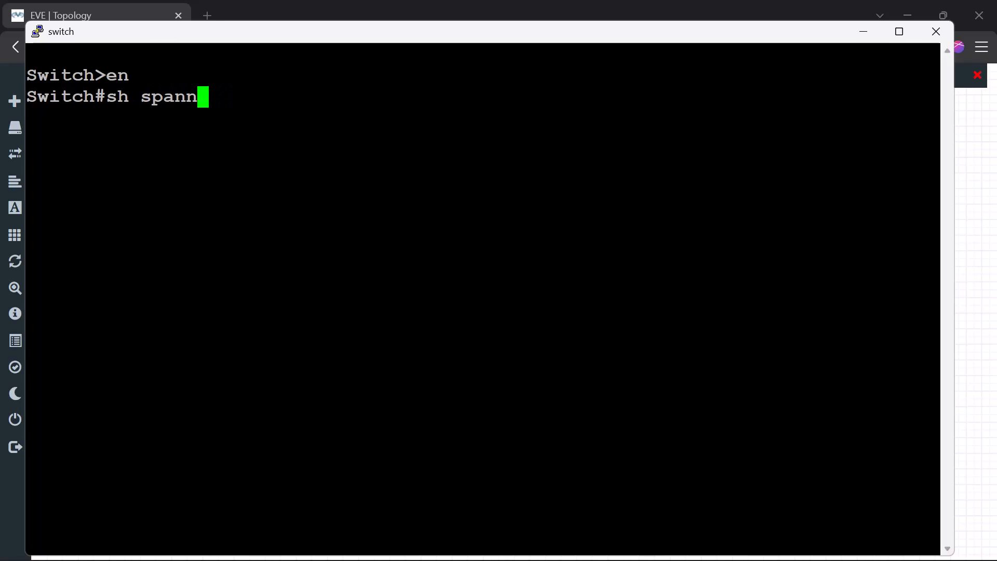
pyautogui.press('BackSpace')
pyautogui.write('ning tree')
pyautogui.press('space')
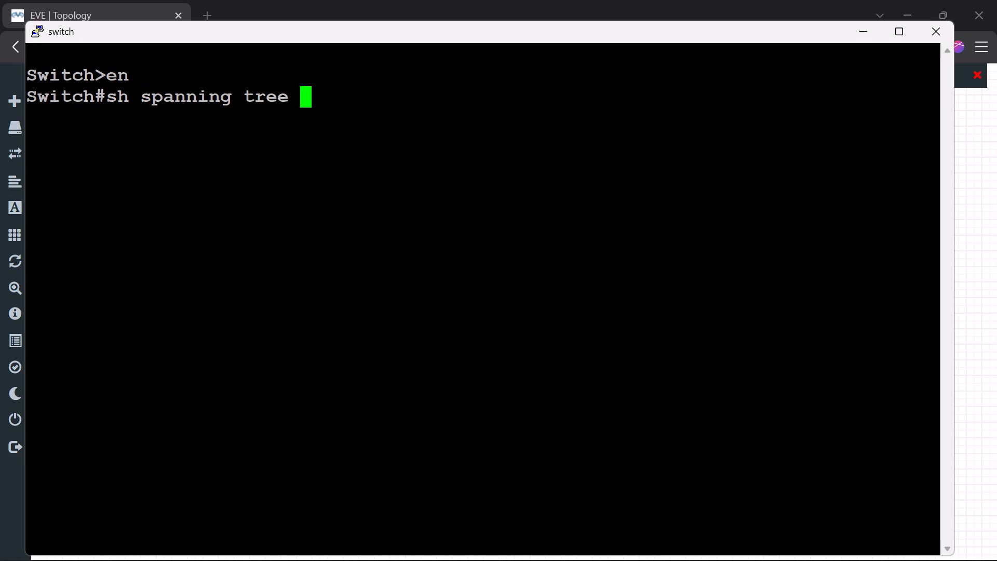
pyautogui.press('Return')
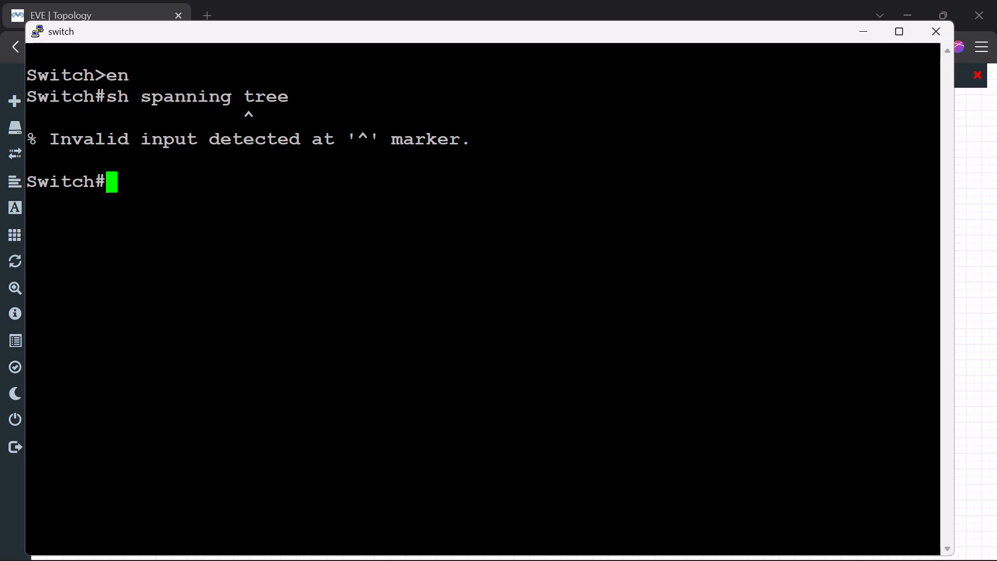
# Recall the command, correct it to sh spanning-tree, run it on the switch, and minimise the console.
pyautogui.press('Down')
pyautogui.press('Up')
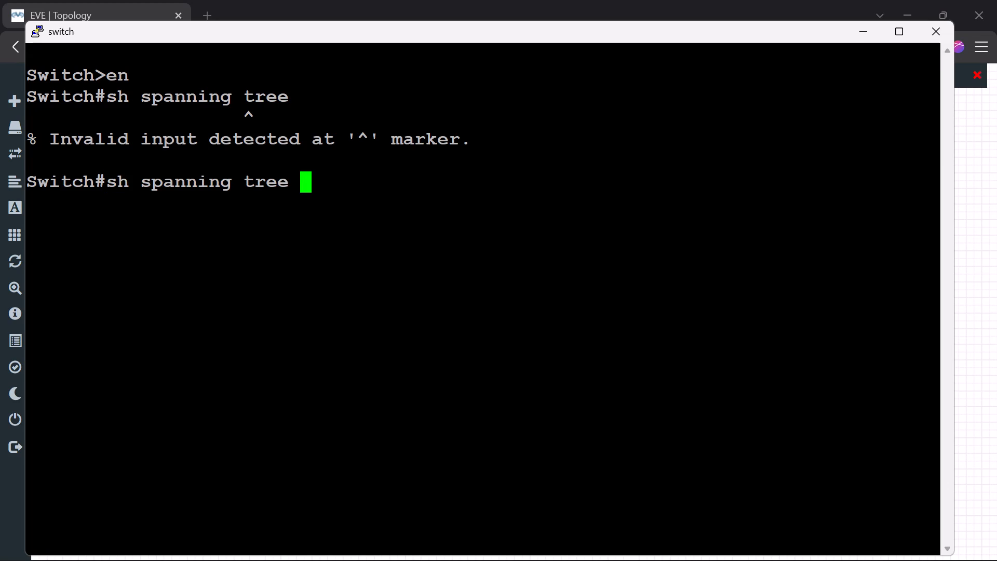
pyautogui.press('BackSpace')
pyautogui.press('BackSpace')
pyautogui.press('BackSpace')
pyautogui.press('BackSpace')
pyautogui.press('BackSpace')
pyautogui.press('BackSpace')
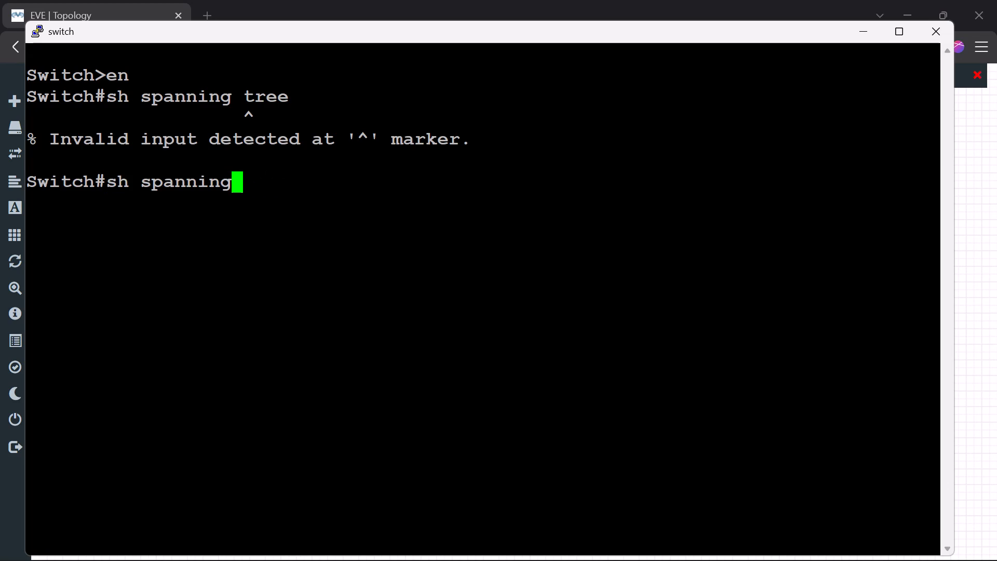
pyautogui.write('-teee')
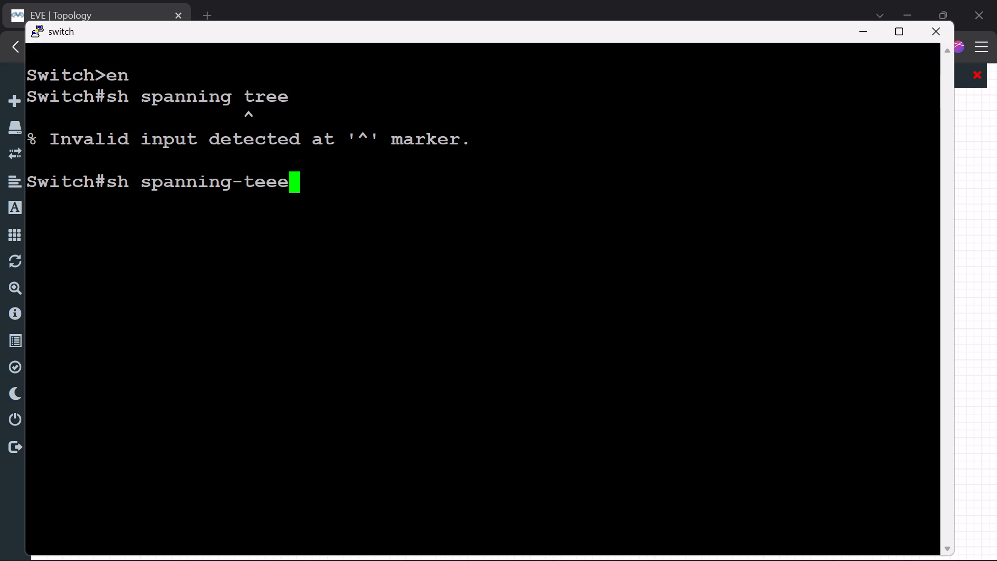
pyautogui.press('BackSpace')
pyautogui.press('BackSpace')
pyautogui.press('BackSpace')
pyautogui.write('ree')
pyautogui.press('Return')
pyautogui.press('Return')
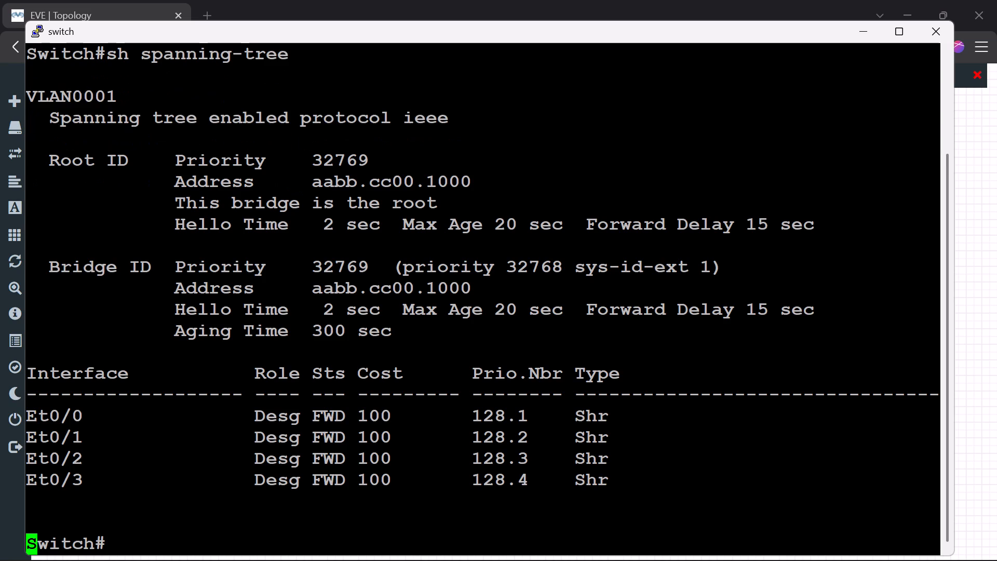
pyautogui.click(857, 36)
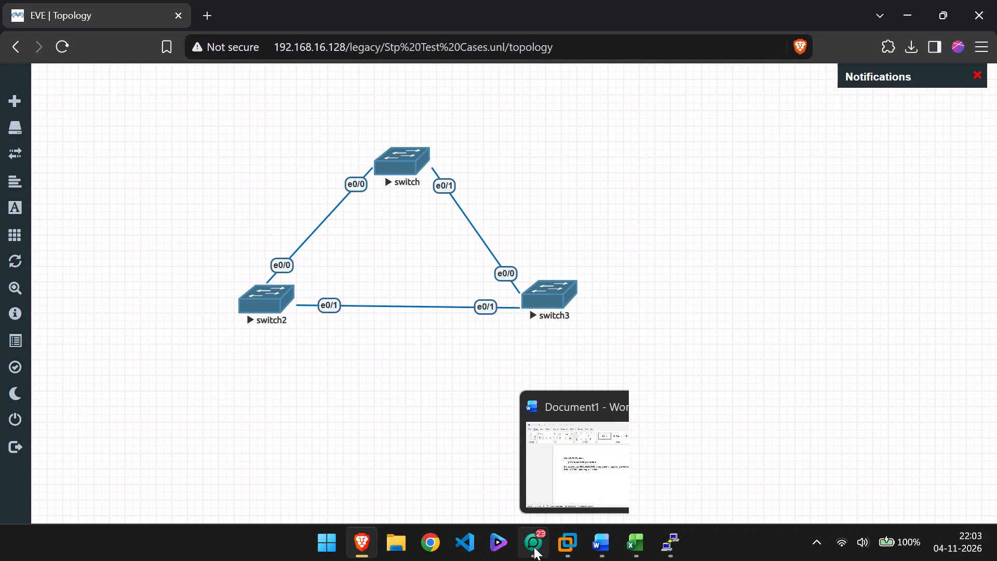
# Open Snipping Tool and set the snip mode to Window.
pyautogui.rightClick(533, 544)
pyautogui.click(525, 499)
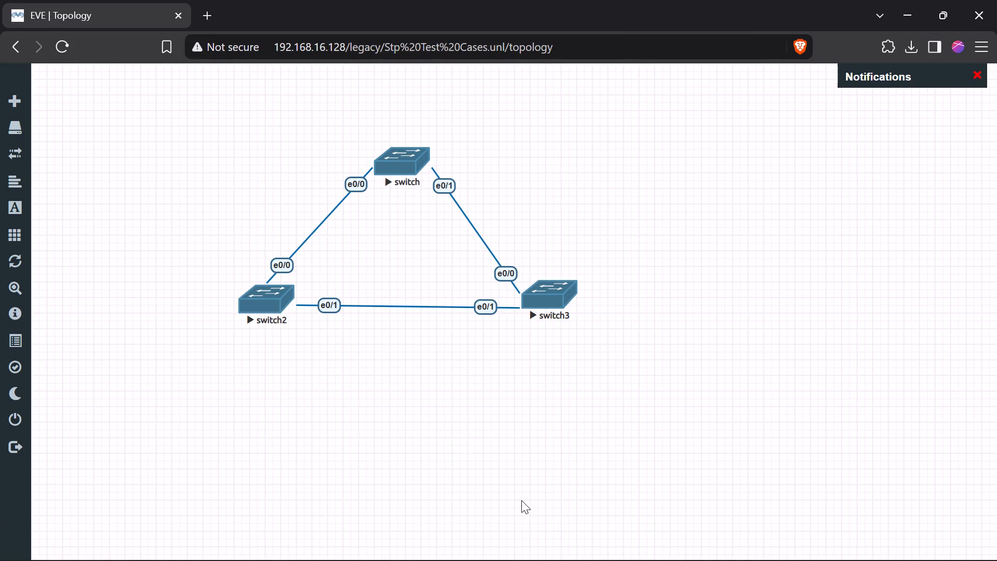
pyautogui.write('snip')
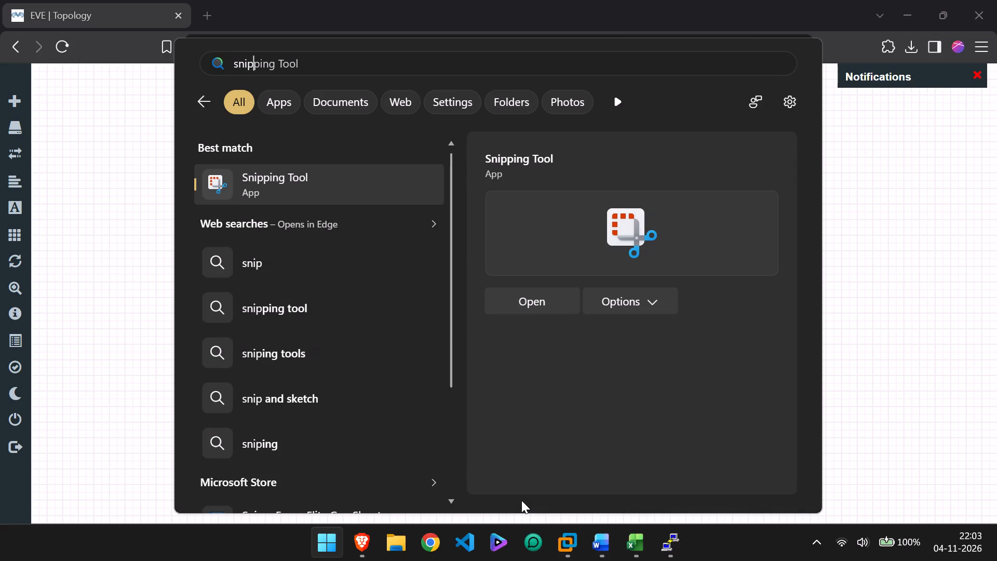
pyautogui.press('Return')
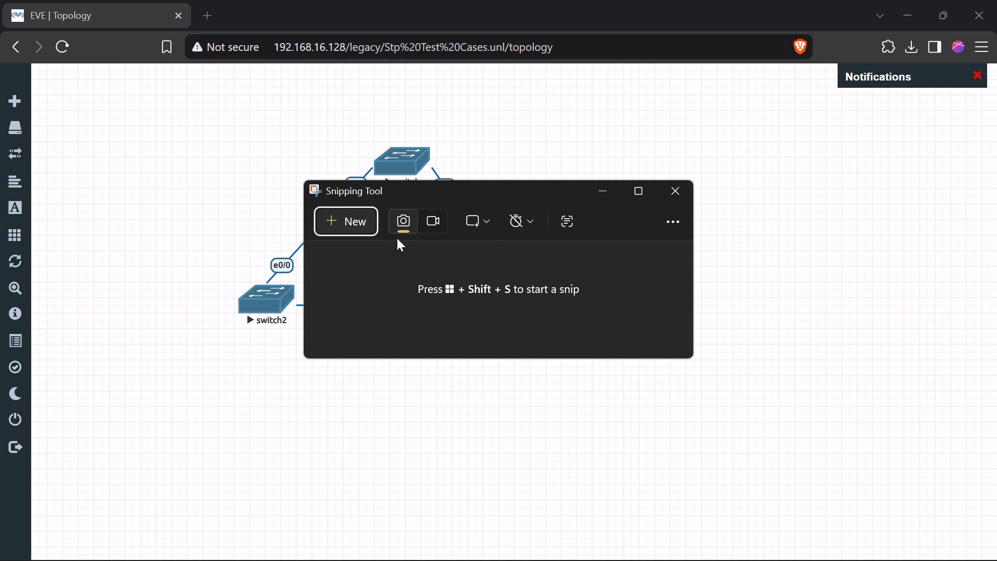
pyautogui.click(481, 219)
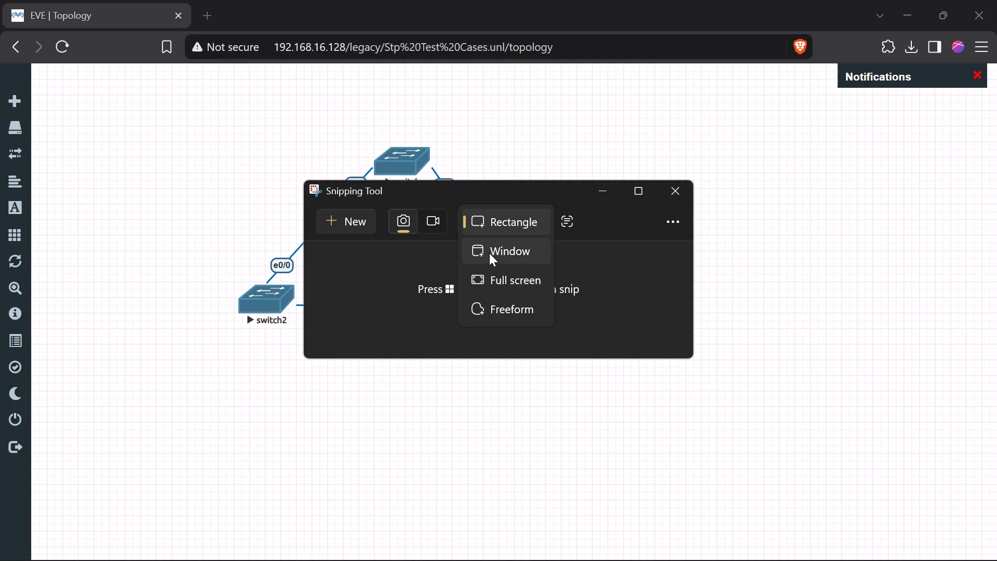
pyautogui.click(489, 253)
# Start a new snip and allow Snipping Tool to turn off the screenshot border.
pyautogui.click(327, 221)
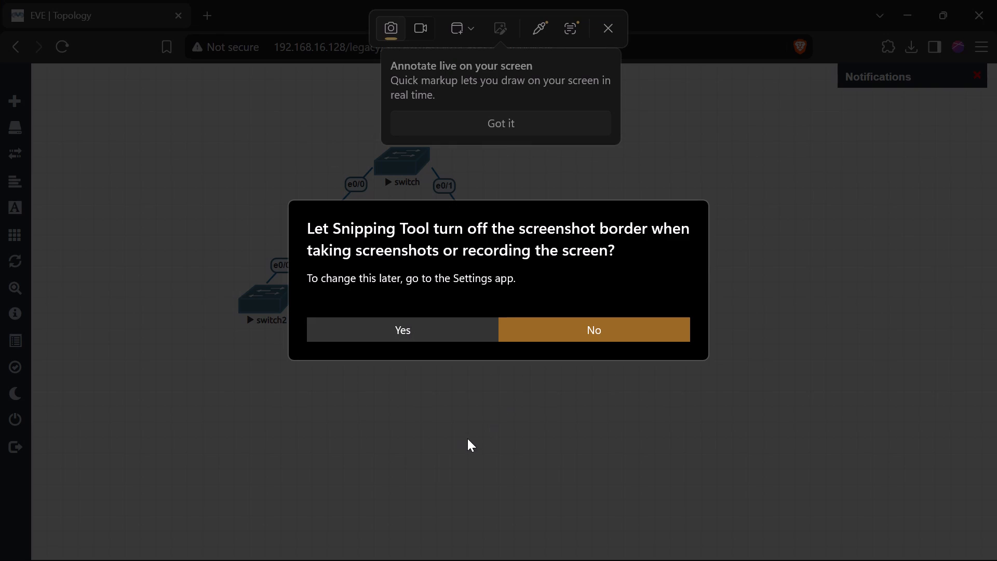
pyautogui.click(436, 325)
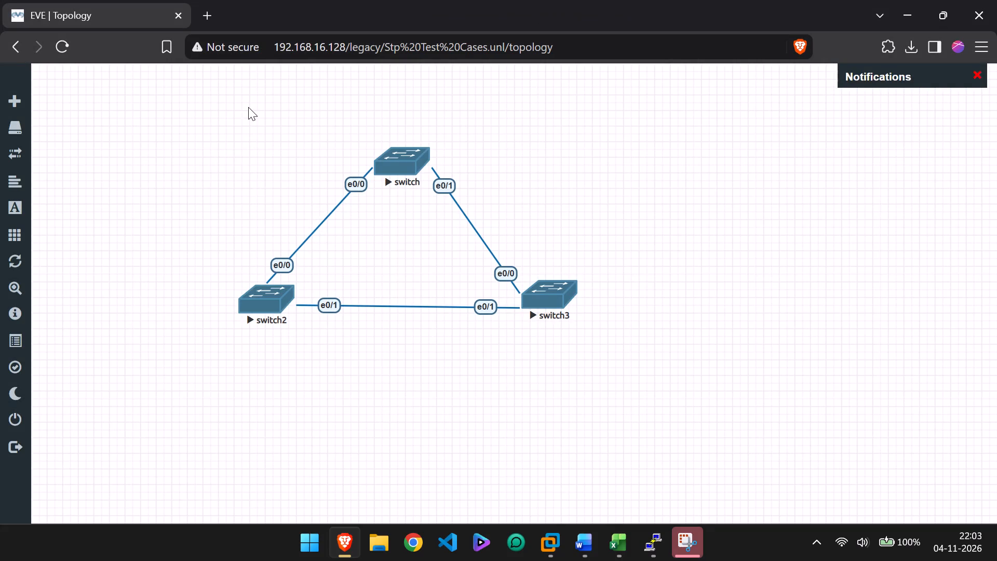
pyautogui.moveTo(248, 107); pyautogui.dragTo(619, 192)
pyautogui.moveTo(627, 195); pyautogui.dragTo(630, 205)
pyautogui.click(693, 554)
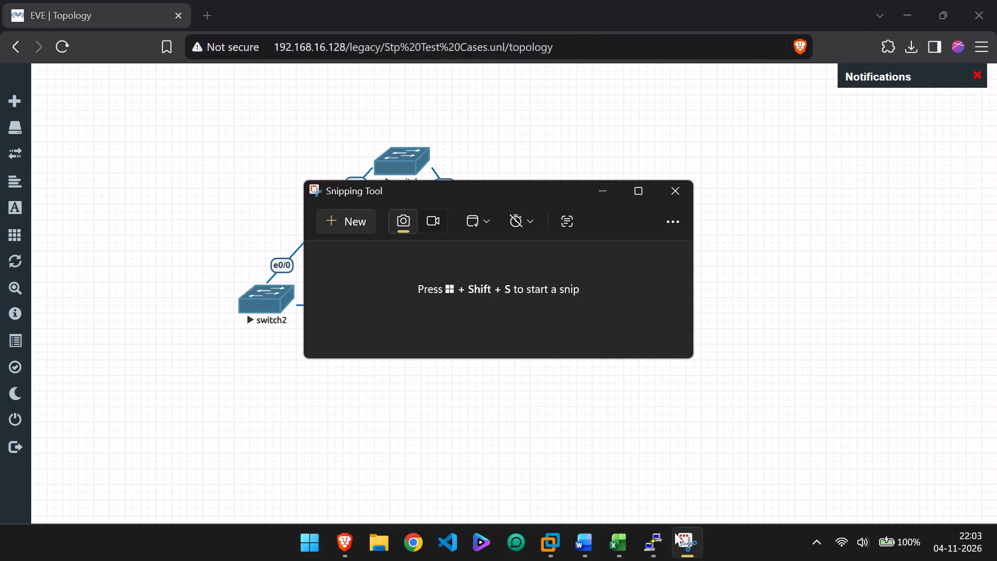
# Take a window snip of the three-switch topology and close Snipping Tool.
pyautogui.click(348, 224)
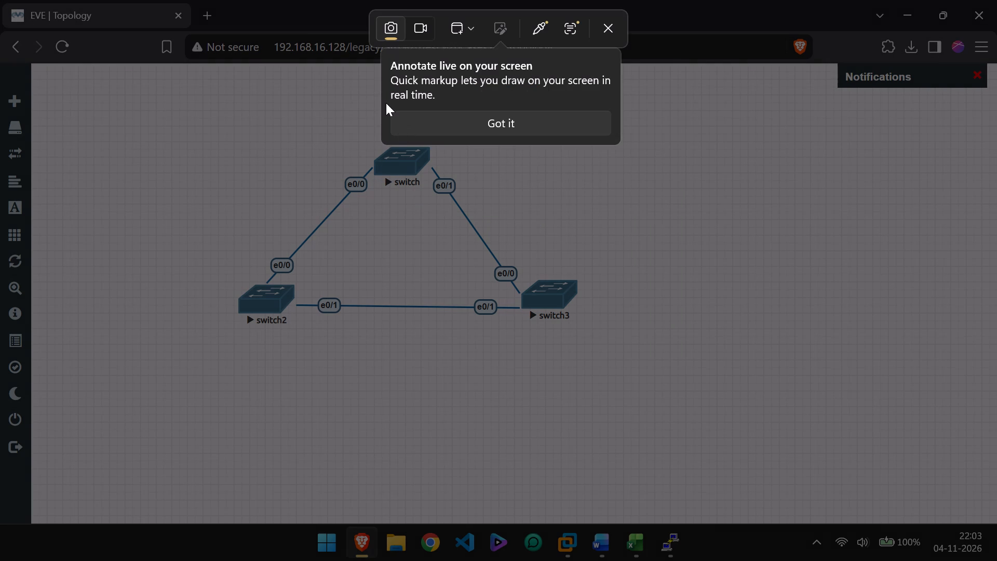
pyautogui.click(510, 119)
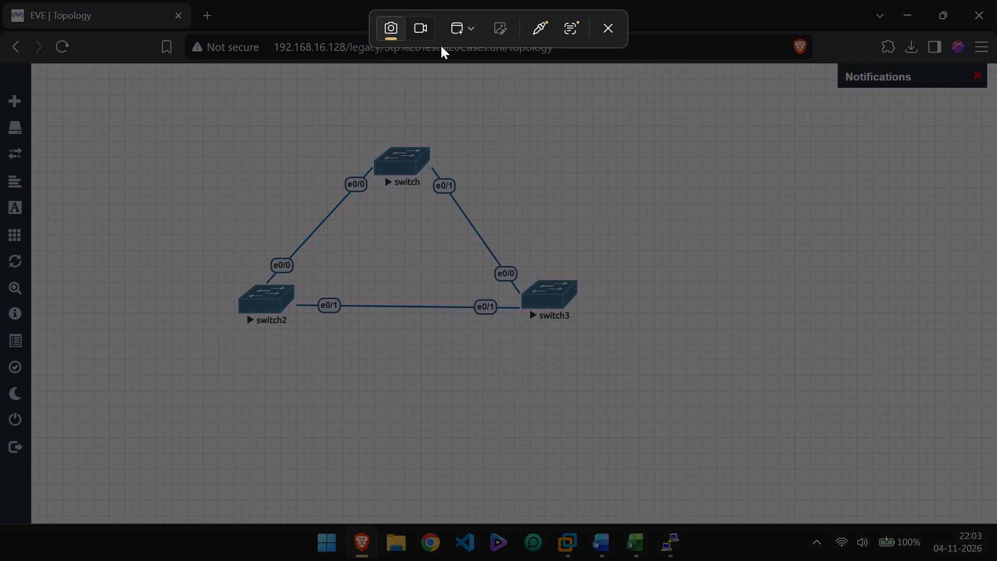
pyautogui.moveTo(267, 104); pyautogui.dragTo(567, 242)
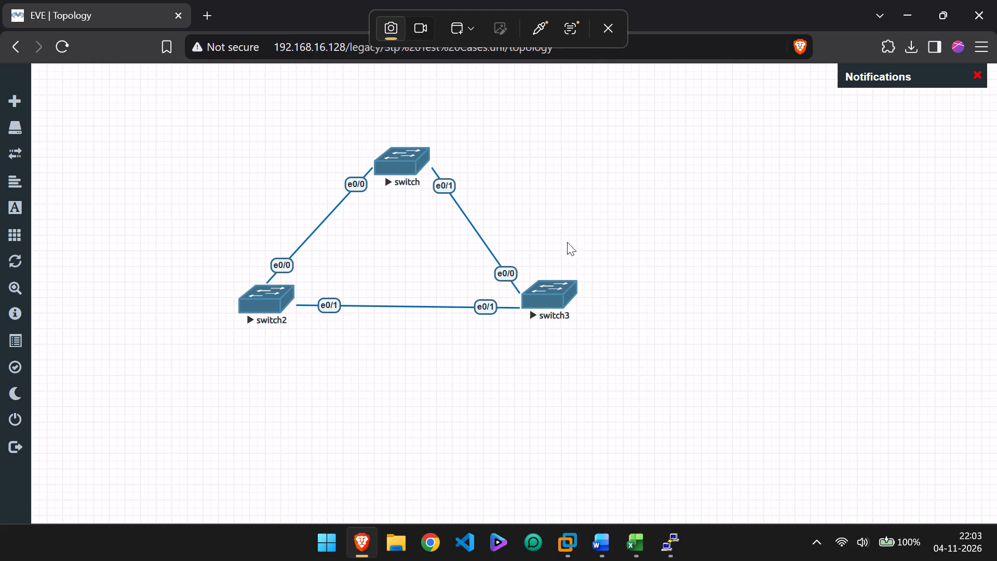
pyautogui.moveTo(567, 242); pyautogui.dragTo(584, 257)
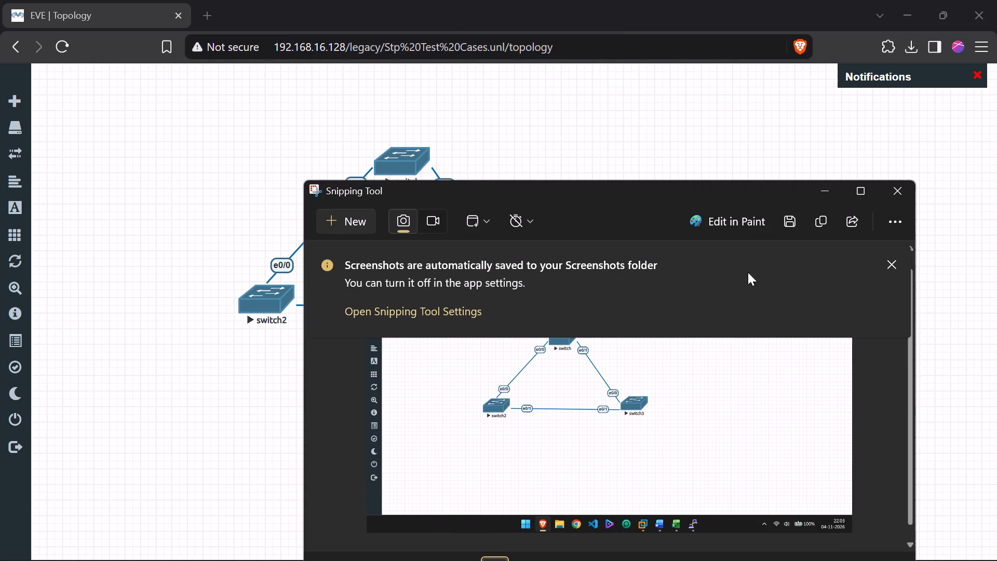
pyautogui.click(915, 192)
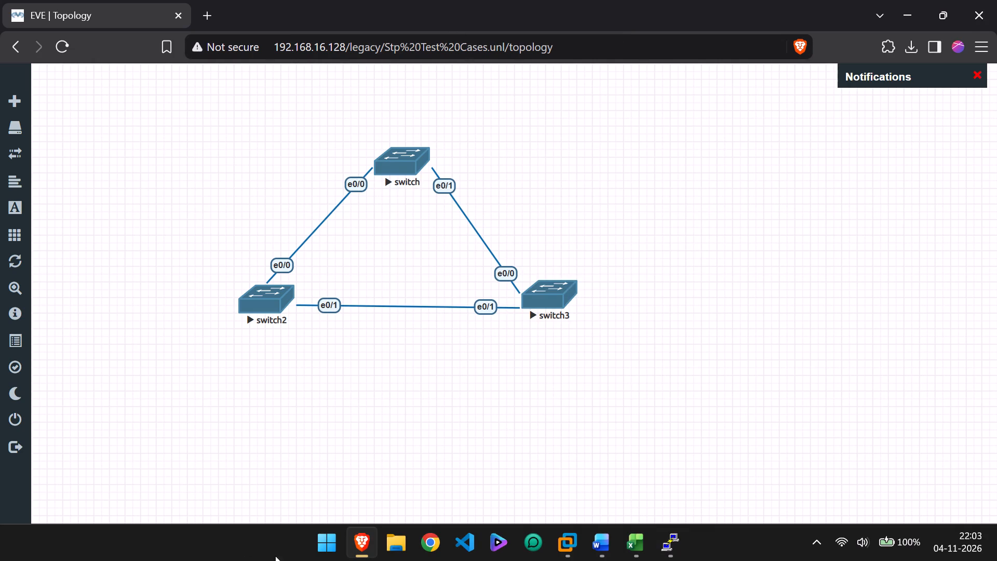
# Reopen Snipping Tool and look through its screenshot, screen recording, shortcut and appearance settings.
pyautogui.write('sni')
pyautogui.press('Return')
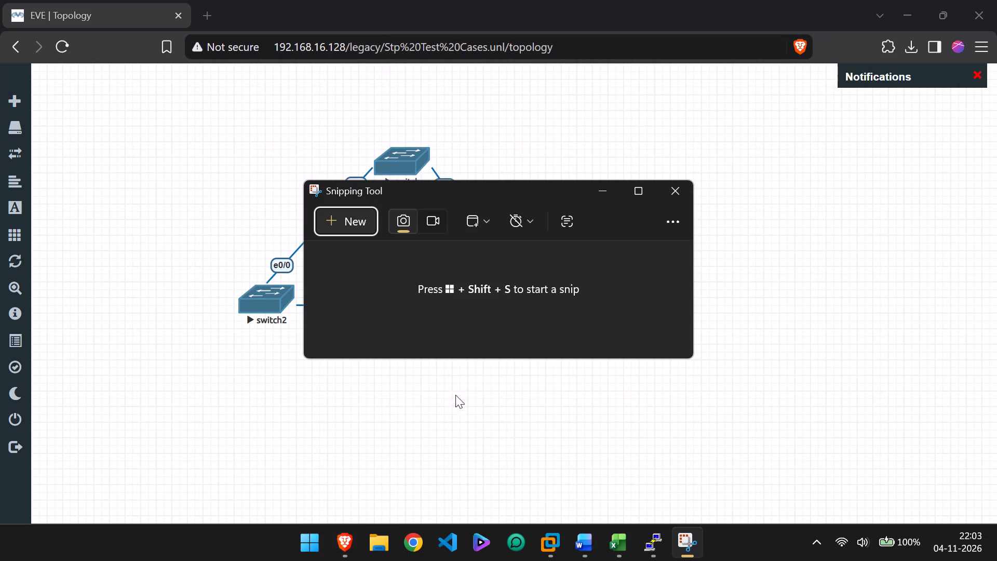
pyautogui.click(681, 220)
pyautogui.click(650, 271)
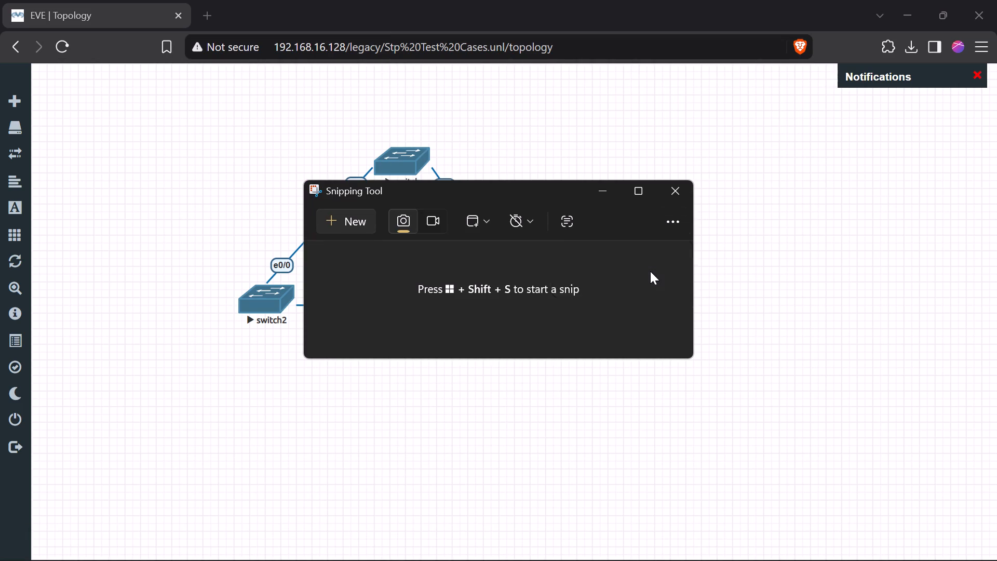
pyautogui.scroll(-4, 586, 315)
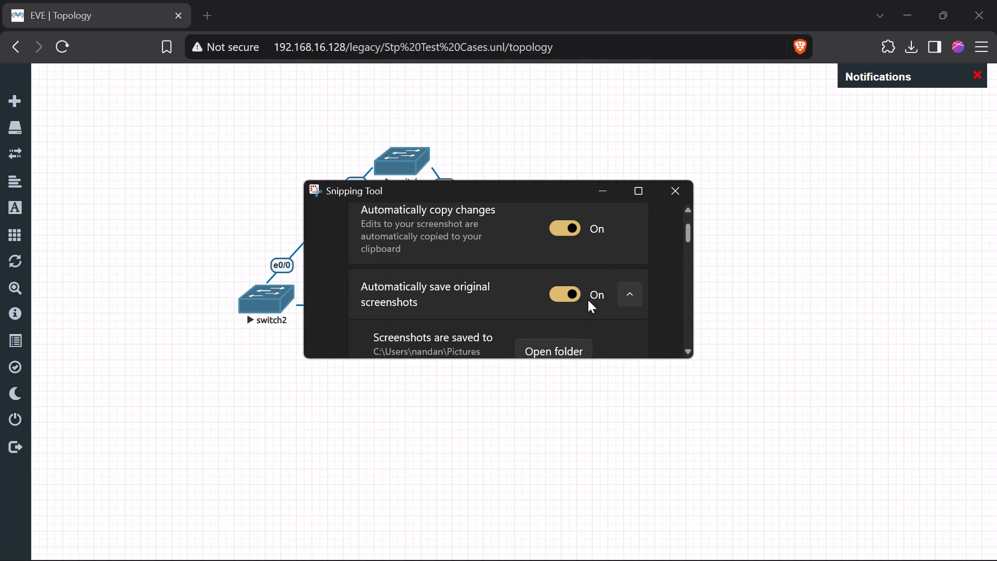
pyautogui.scroll(-11, 588, 300)
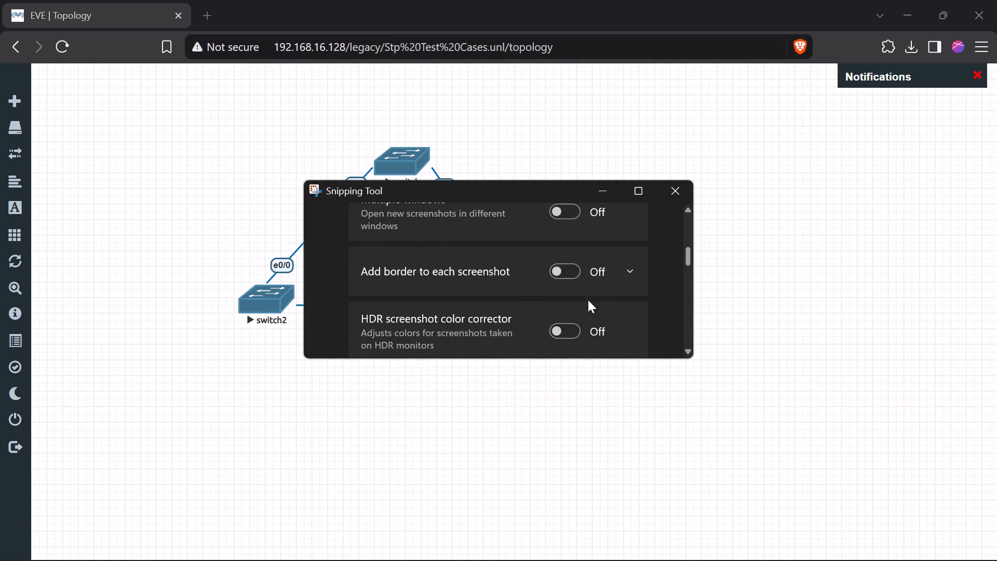
pyautogui.scroll(-2, 571, 314)
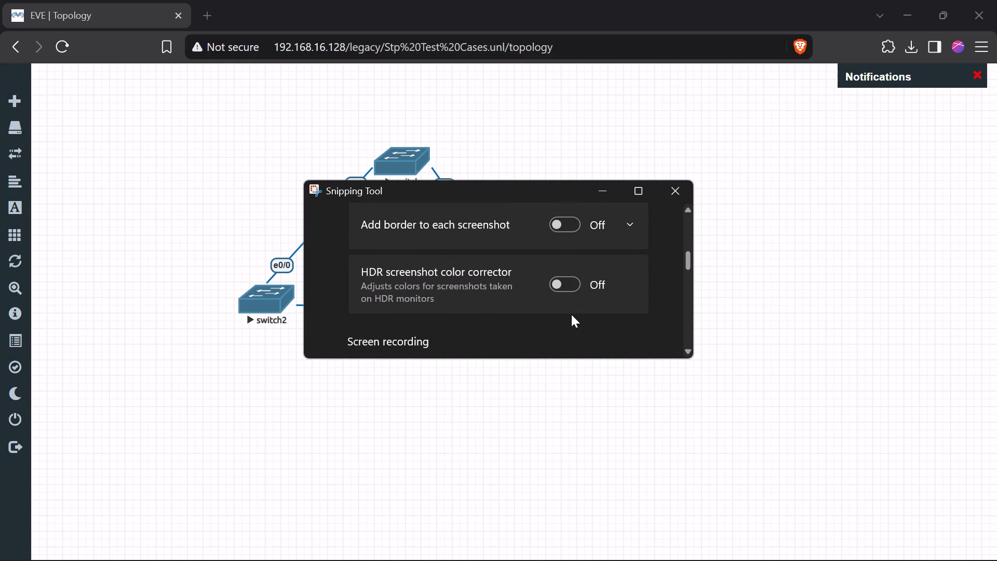
pyautogui.scroll(-8, 567, 314)
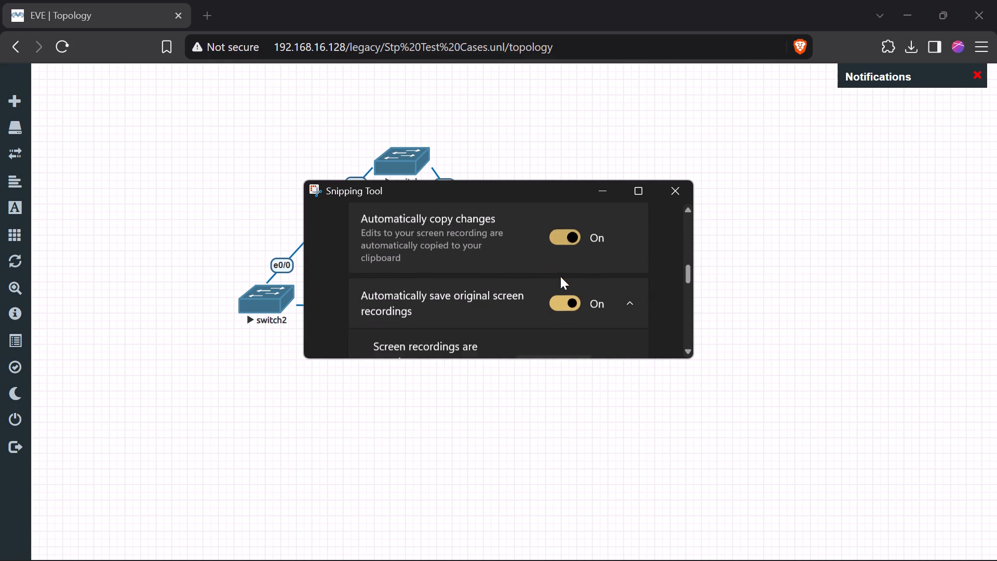
pyautogui.scroll(-9, 557, 280)
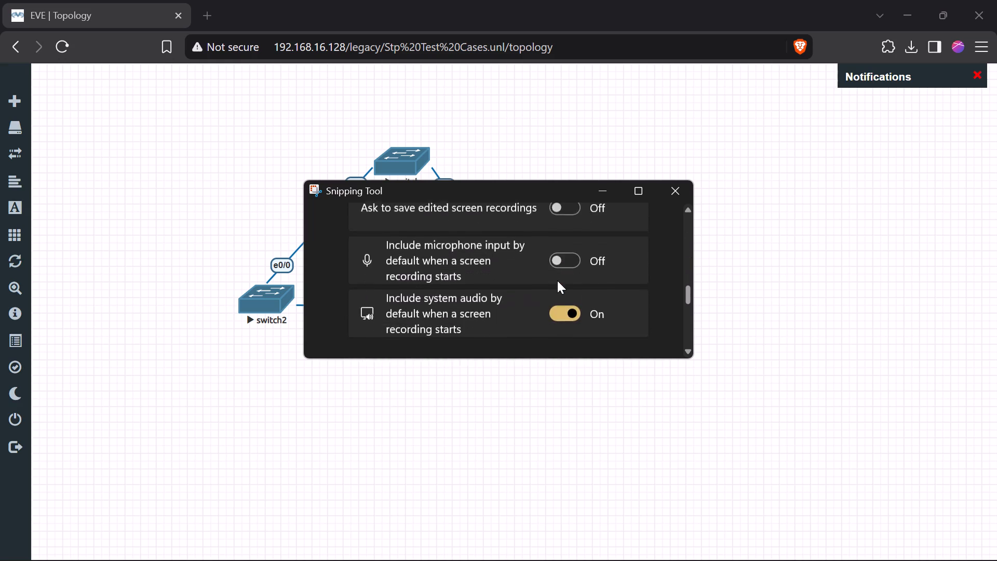
pyautogui.scroll(-10, 557, 280)
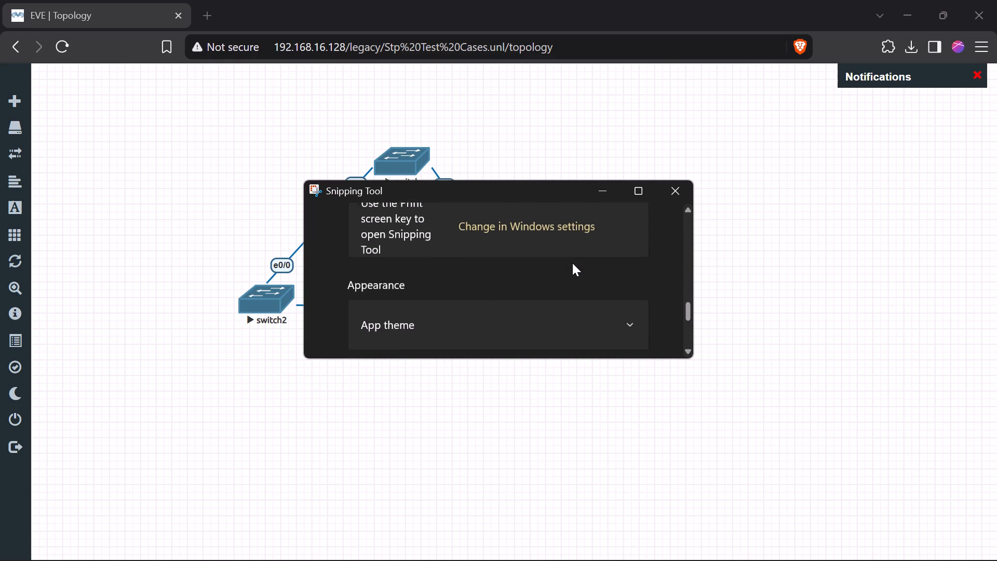
pyautogui.scroll(-3, 572, 263)
pyautogui.scroll(11, 586, 194)
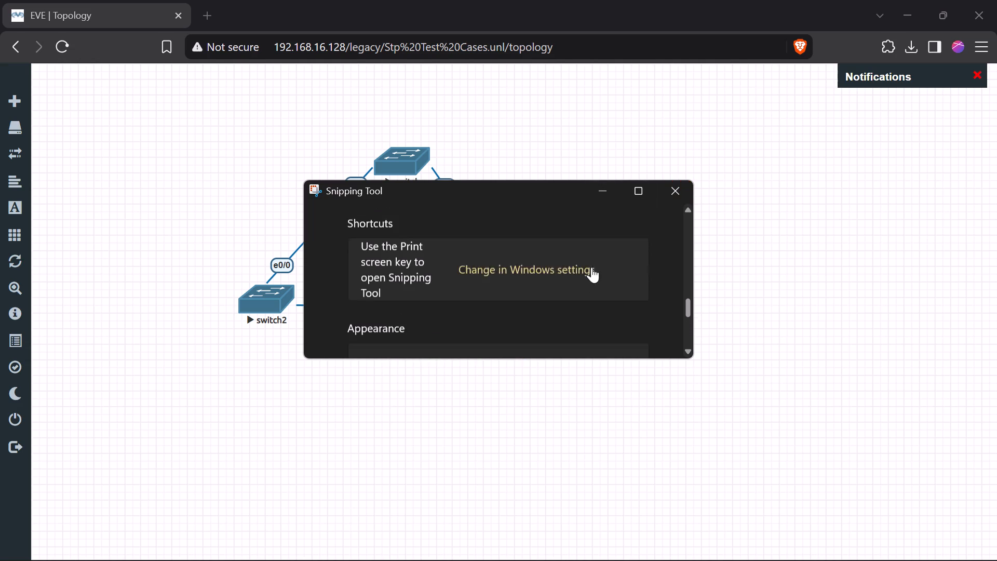
pyautogui.click(643, 197)
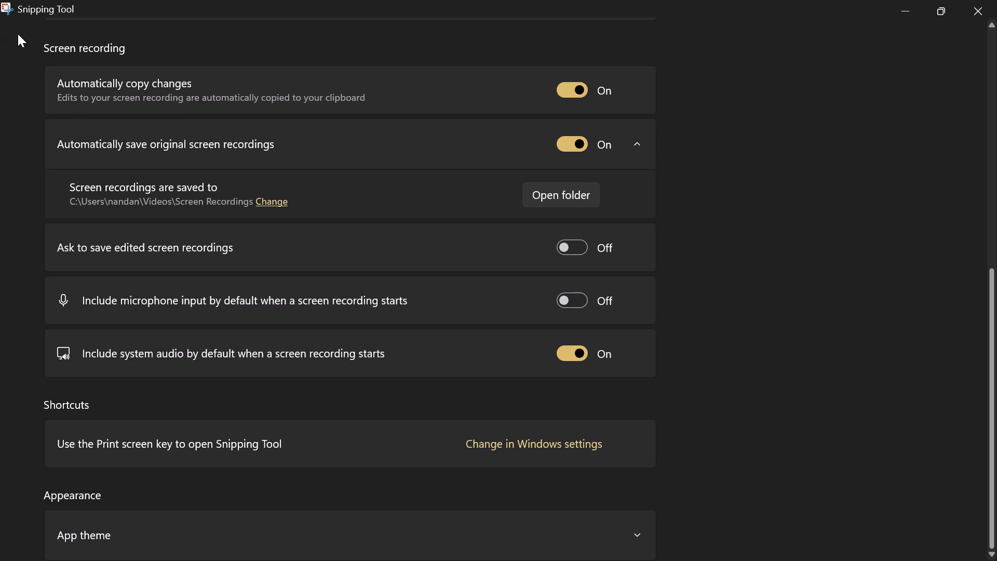
pyautogui.scroll(12, 69, 111)
pyautogui.click(19, 54)
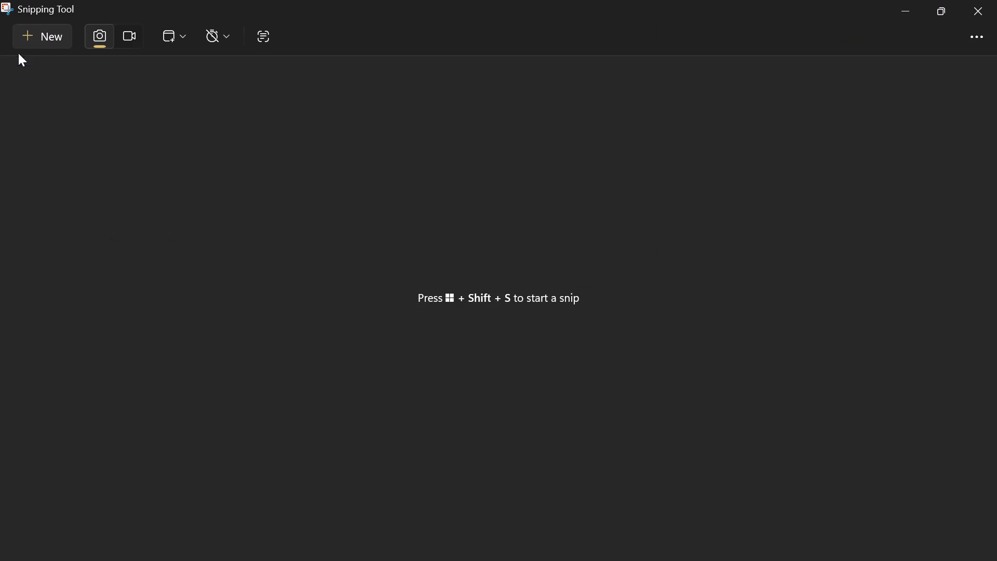
# Set the snip mode to Rectangle and minimise Snipping Tool.
pyautogui.click(190, 36)
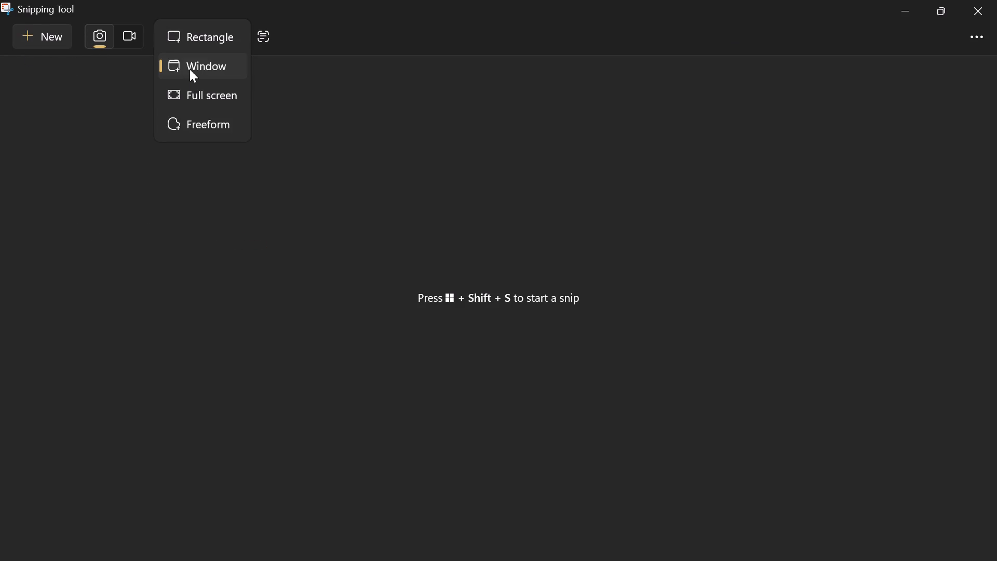
pyautogui.click(188, 69)
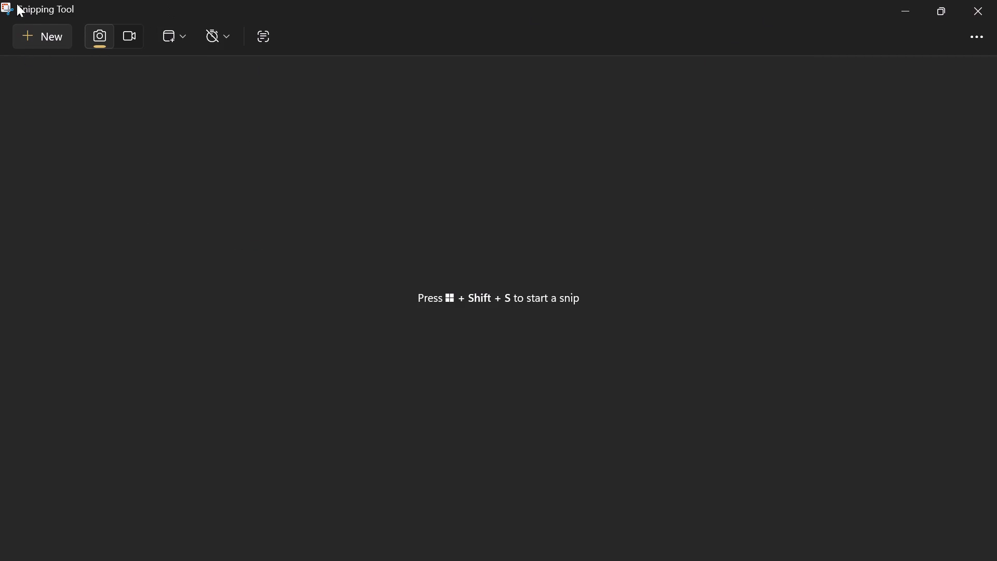
pyautogui.click(178, 38)
pyautogui.click(184, 44)
pyautogui.click(893, 17)
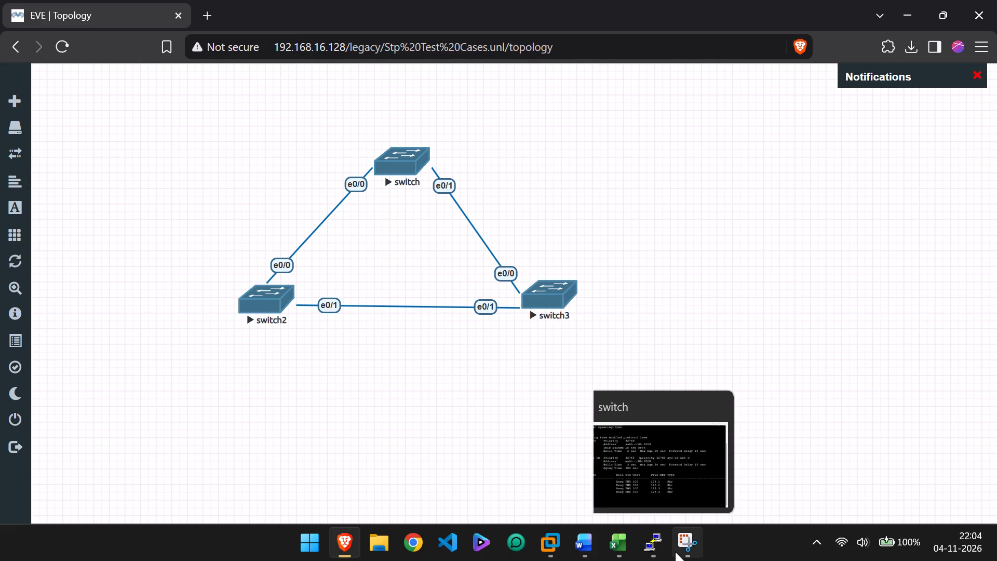
# Take a rectangular snip of the three-switch topology, copy it to the clipboard and minimise Snipping Tool.
pyautogui.click(675, 552)
pyautogui.click(21, 30)
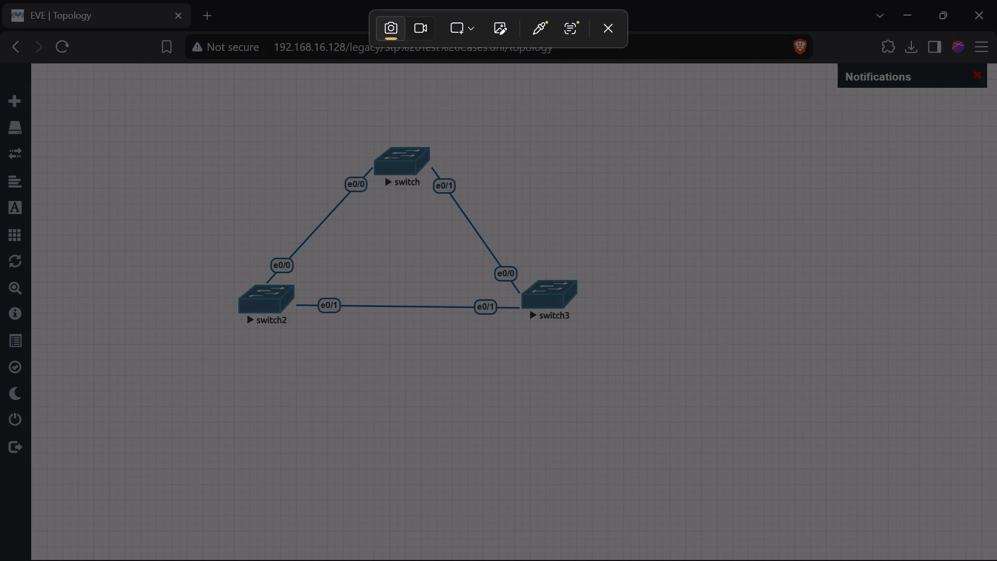
pyautogui.moveTo(159, 102); pyautogui.dragTo(623, 348)
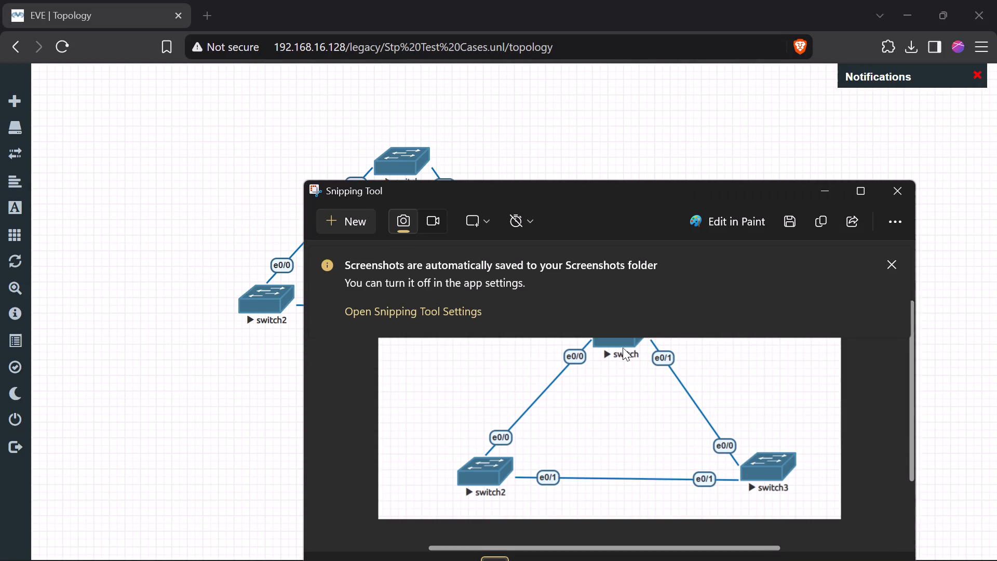
pyautogui.click(820, 226)
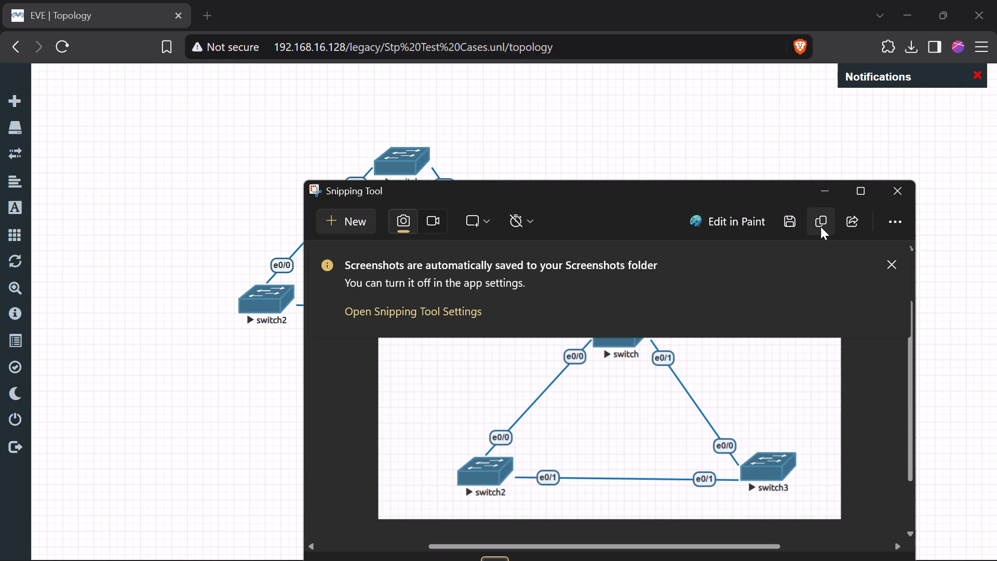
pyautogui.click(820, 226)
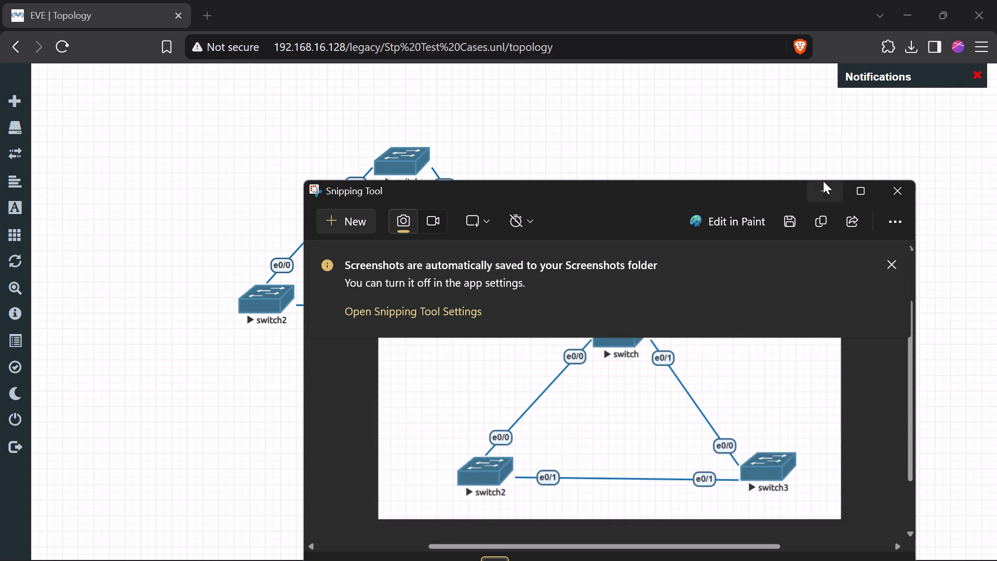
pyautogui.click(823, 181)
# Switch to Word and paste the topology image below the VLAN 1 description, with a new line after it.
pyautogui.click(594, 547)
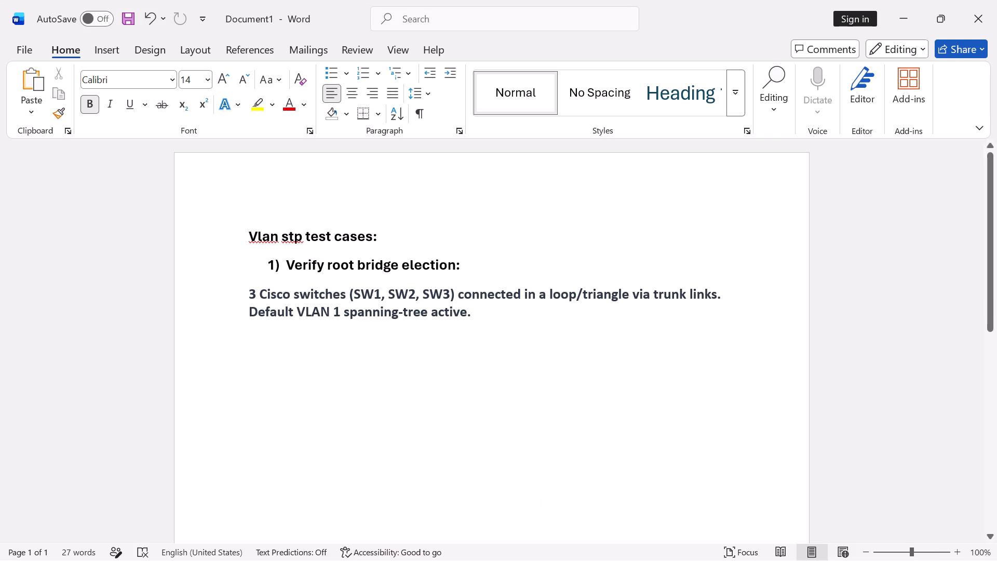
pyautogui.hotkey('ctrl', 'v')
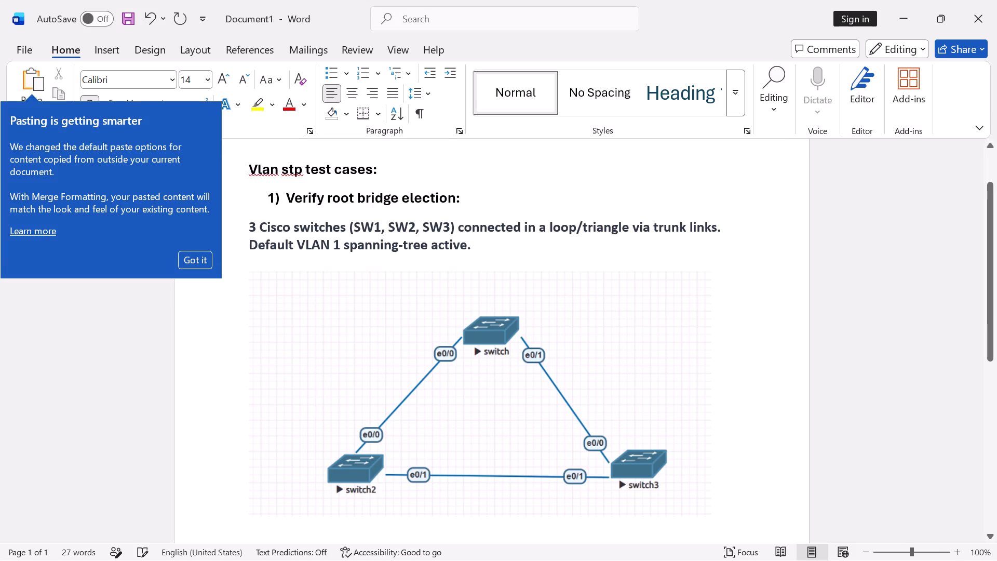
pyautogui.click(184, 259)
pyautogui.scroll(-3, 408, 350)
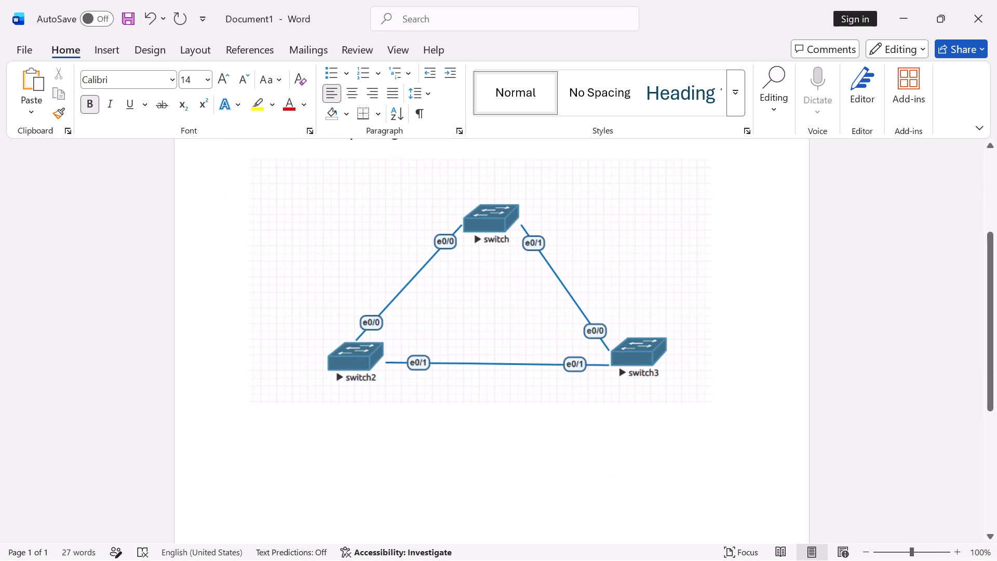
pyautogui.scroll(2, 724, 419)
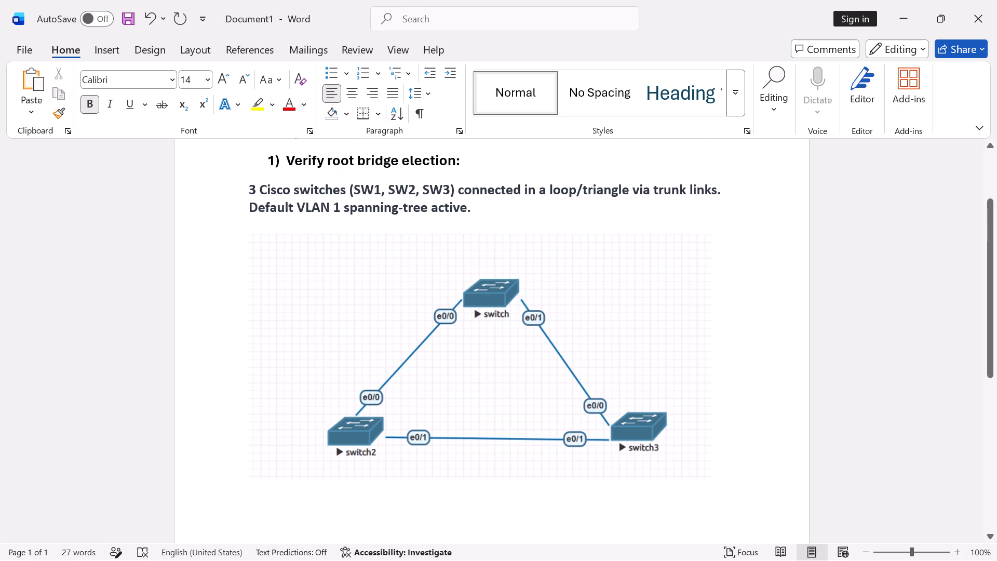
pyautogui.press('Return')
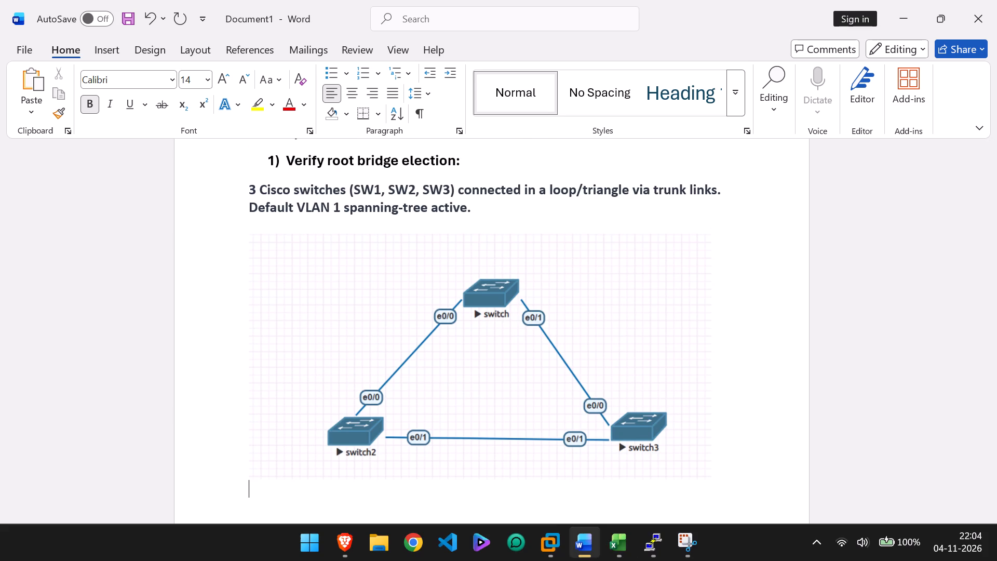
# Check the spanning-tree output in the switch console, then add the line "Commands to check :" below the topology image in Word.
pyautogui.click(643, 555)
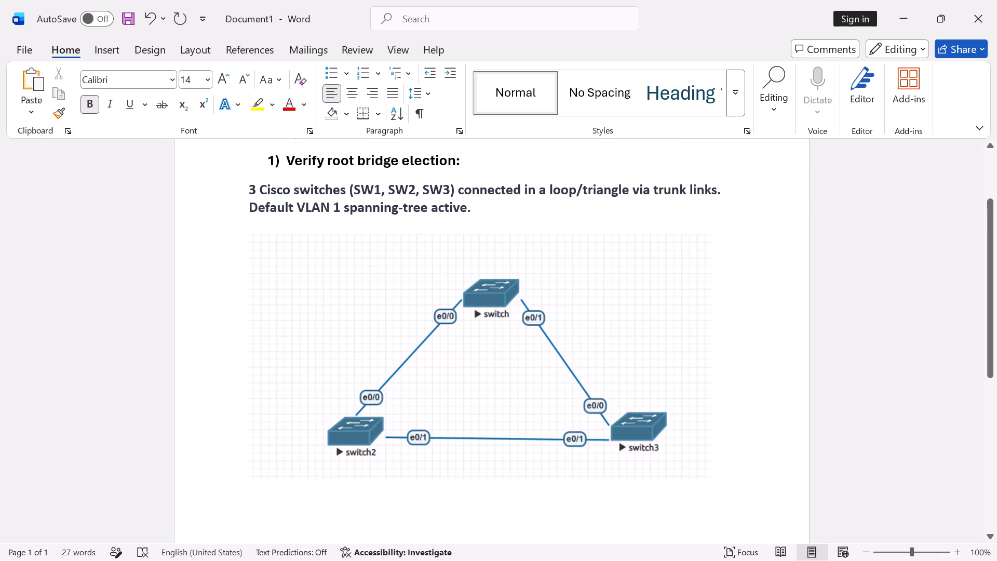
pyautogui.scroll(-5, 639, 278)
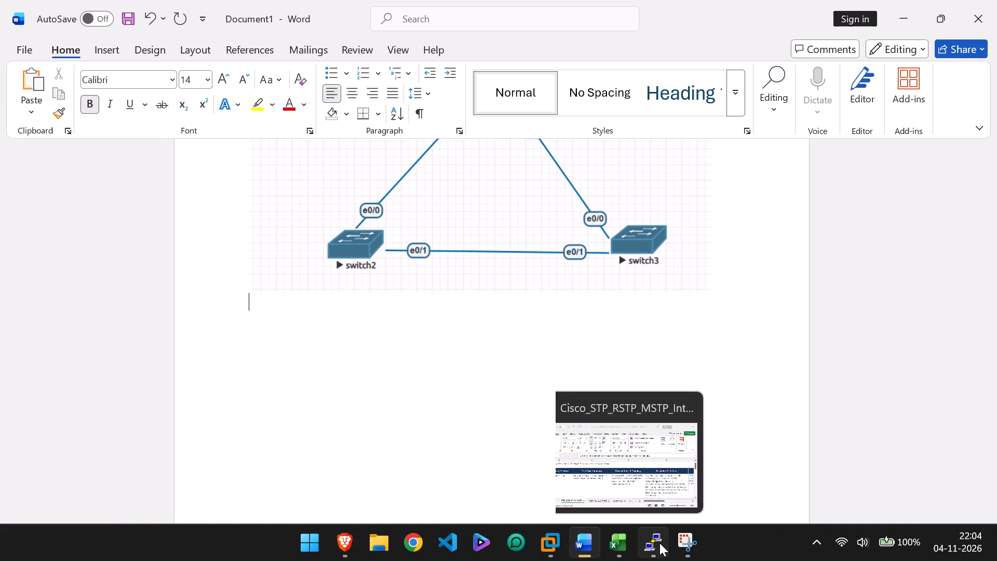
pyautogui.click(659, 543)
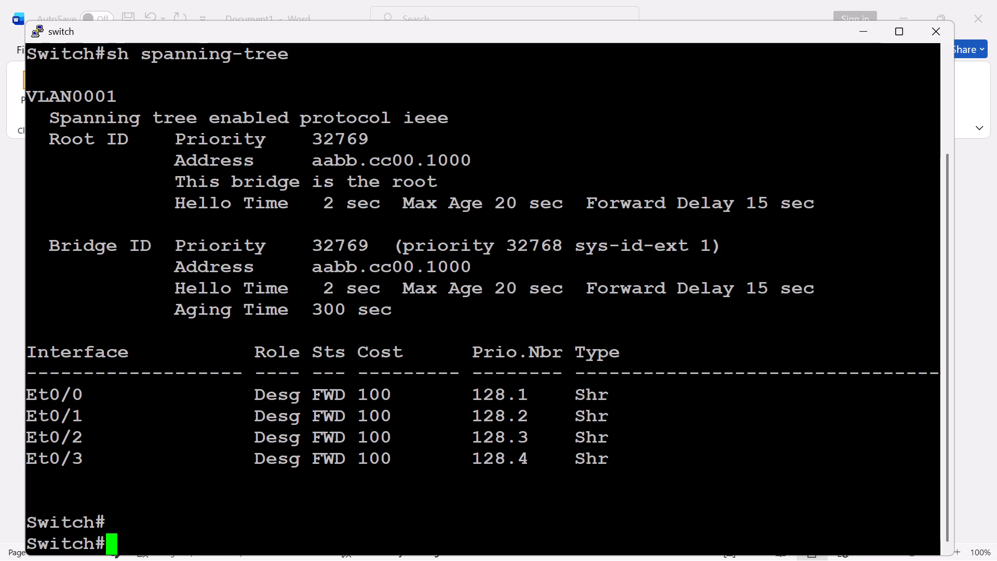
pyautogui.click(864, 36)
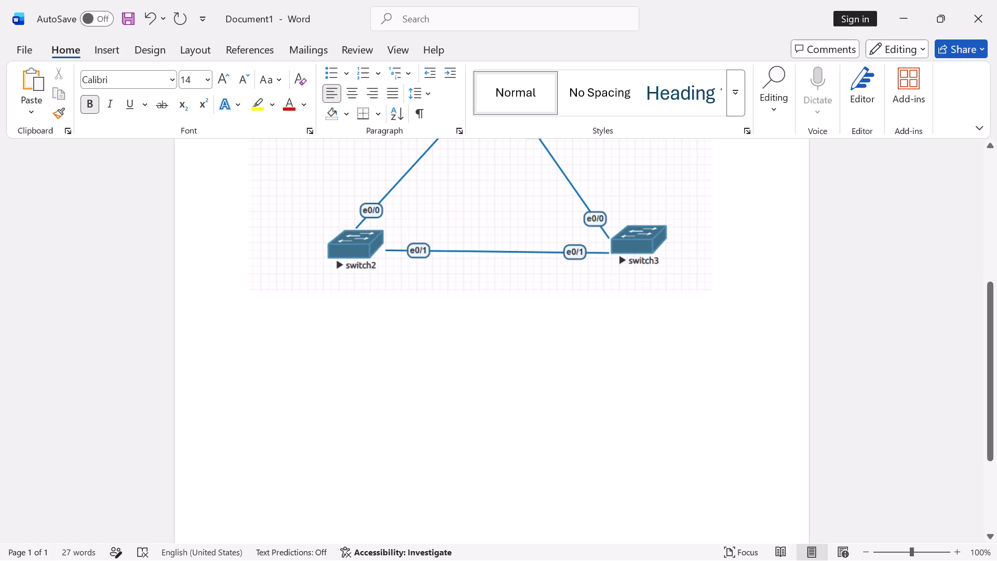
pyautogui.write('co')
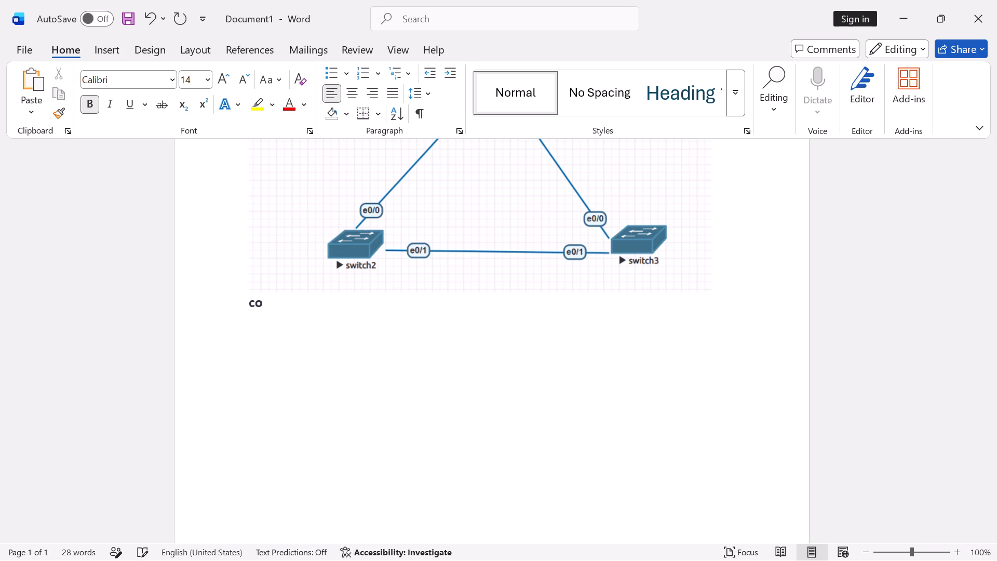
pyautogui.write('mmands to')
pyautogui.press('space')
pyautogui.write('check')
pyautogui.press('space')
pyautogui.hotkey('shift', ':')
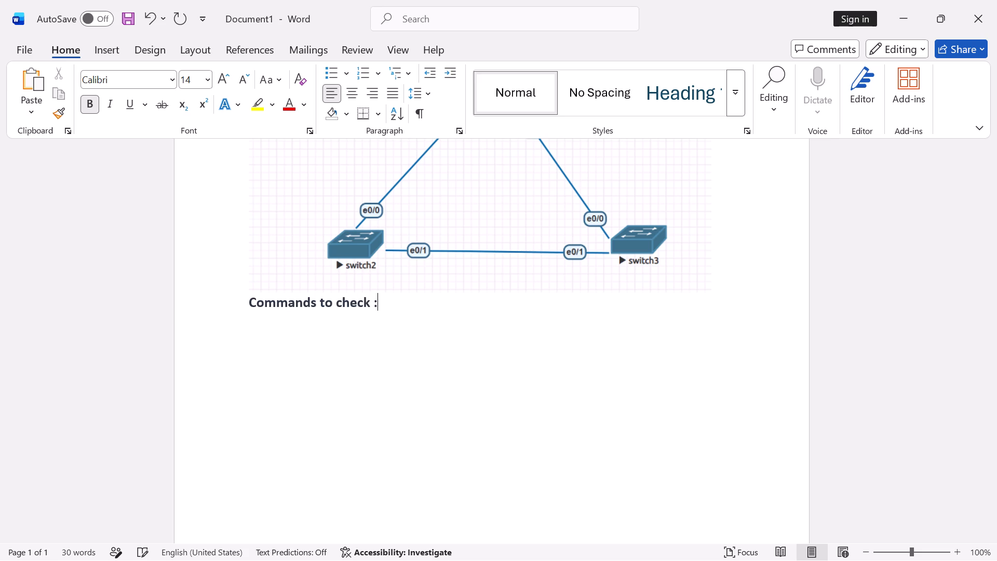
# Add the line "In switch :" under "Commands to check :" and start a new line.
pyautogui.press('Return')
pyautogui.write('ins')
pyautogui.press('space')
pyautogui.press('BackSpace')
pyautogui.press('BackSpace')
pyautogui.press('space')
pyautogui.write('switch sh')
pyautogui.press('space')
pyautogui.press('BackSpace')
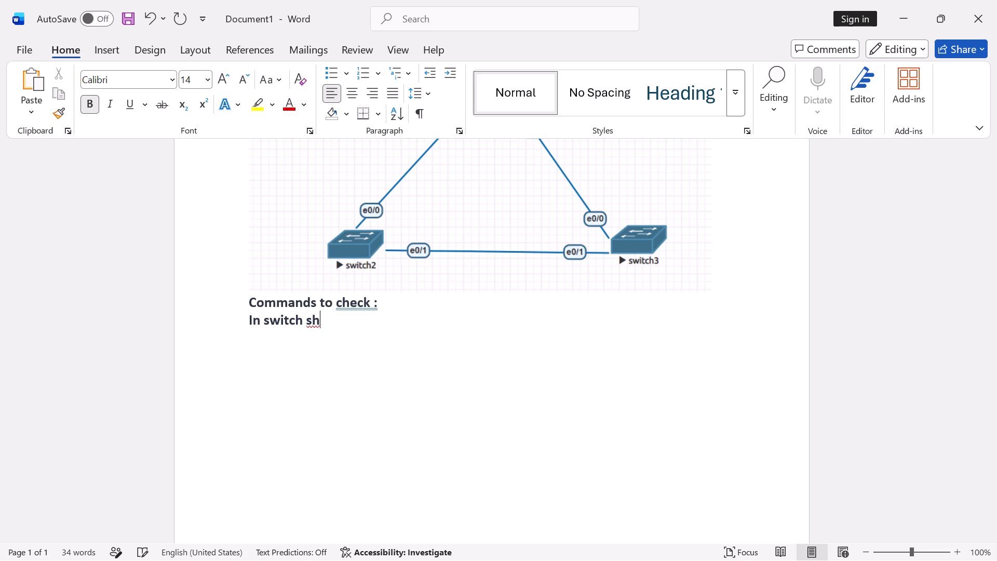
pyautogui.press('BackSpace')
pyautogui.press('BackSpace')
pyautogui.press('Return')
pyautogui.press('BackSpace')
pyautogui.hotkey('shift', ':')
pyautogui.press('Return')
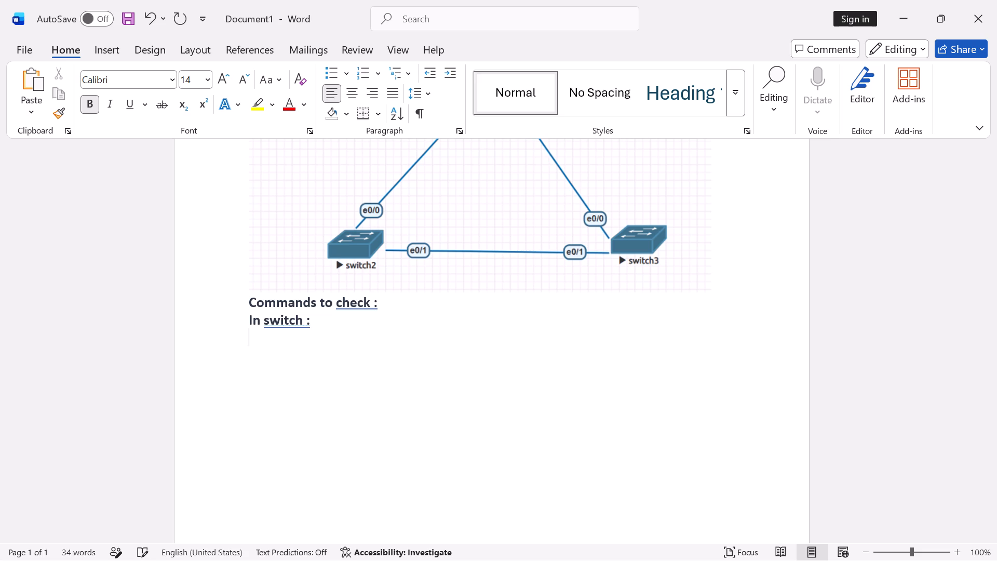
# Enter the command SH SPANNING-TREE in capitals, indented by two tab stops, under "In switch :".
pyautogui.press('Tab')
pyautogui.press('Tab')
pyautogui.write('sh sp')
pyautogui.press('BackSpace')
pyautogui.press('BackSpace')
pyautogui.press('BackSpace')
pyautogui.press('BackSpace')
pyautogui.press('BackSpace')
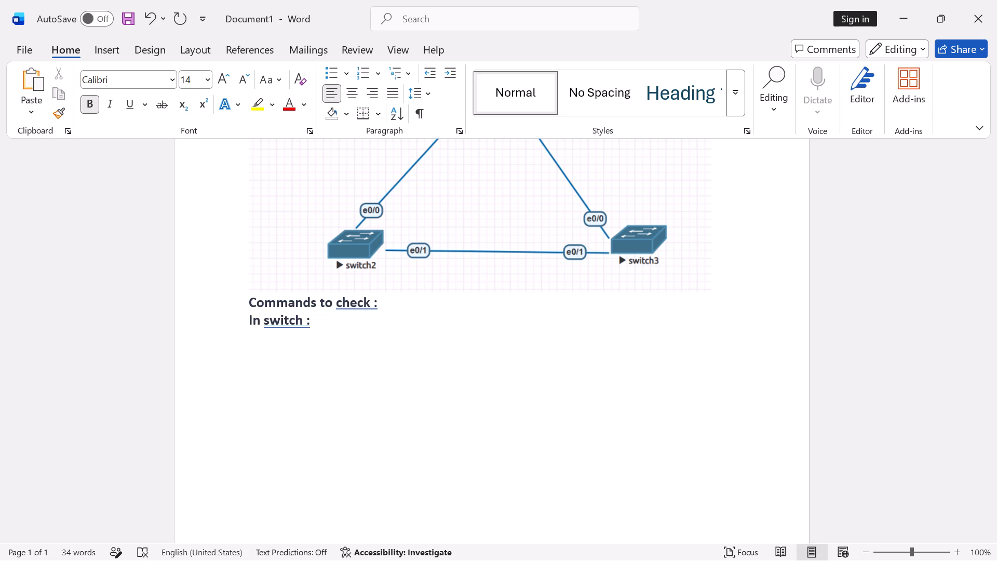
pyautogui.write('SH SPANNING-TREE')
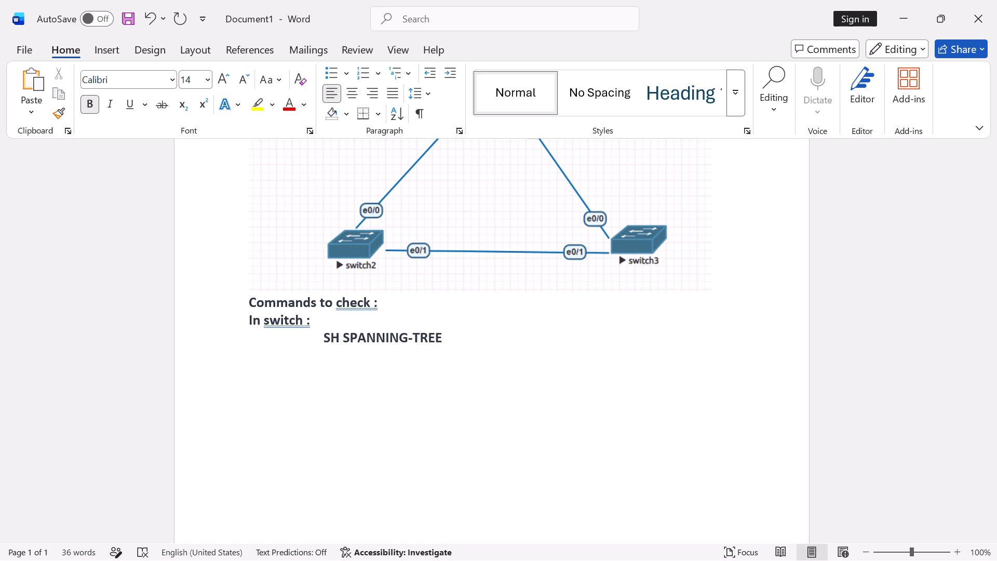
pyautogui.press('x')
pyautogui.press('Tab')
pyautogui.press('BackSpace')
pyautogui.press('BackSpace')
pyautogui.press('x')
pyautogui.press('Tab')
pyautogui.press('BackSpace')
pyautogui.press('BackSpace')
# Snip the full sh spanning-tree output in the switch console, copy it and minimise Snipping Tool.
pyautogui.hotkey('alt', 'Tab')
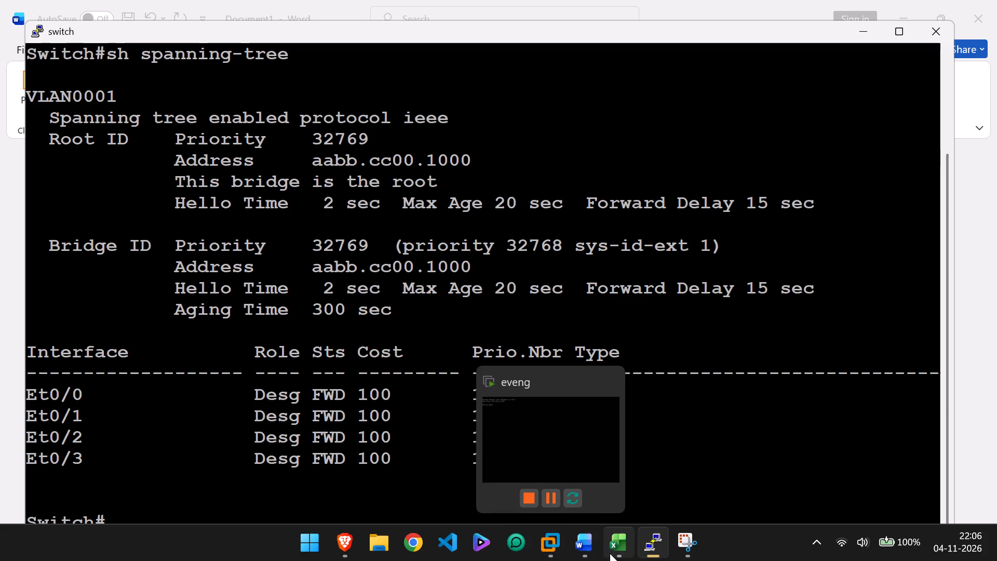
pyautogui.click(674, 554)
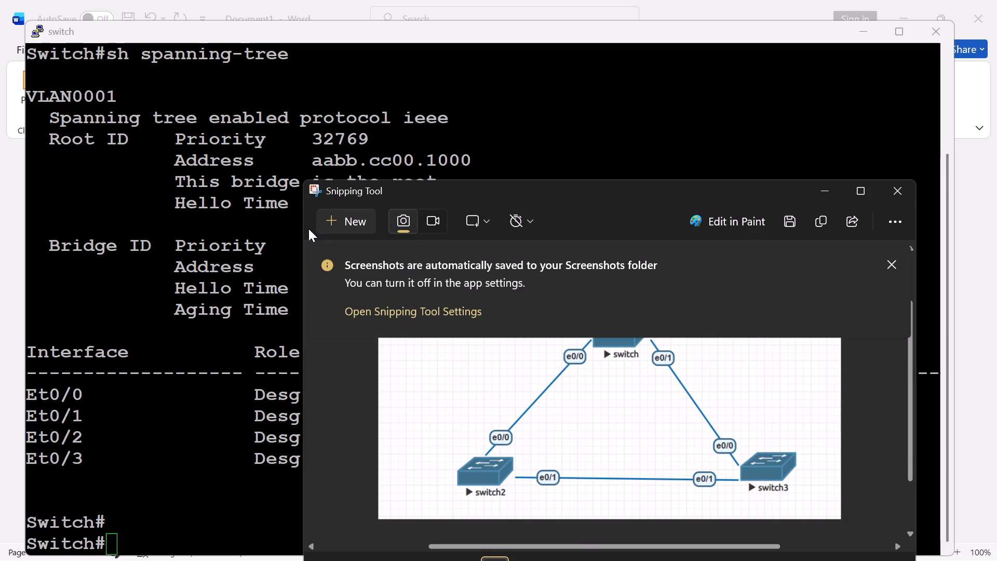
pyautogui.click(334, 229)
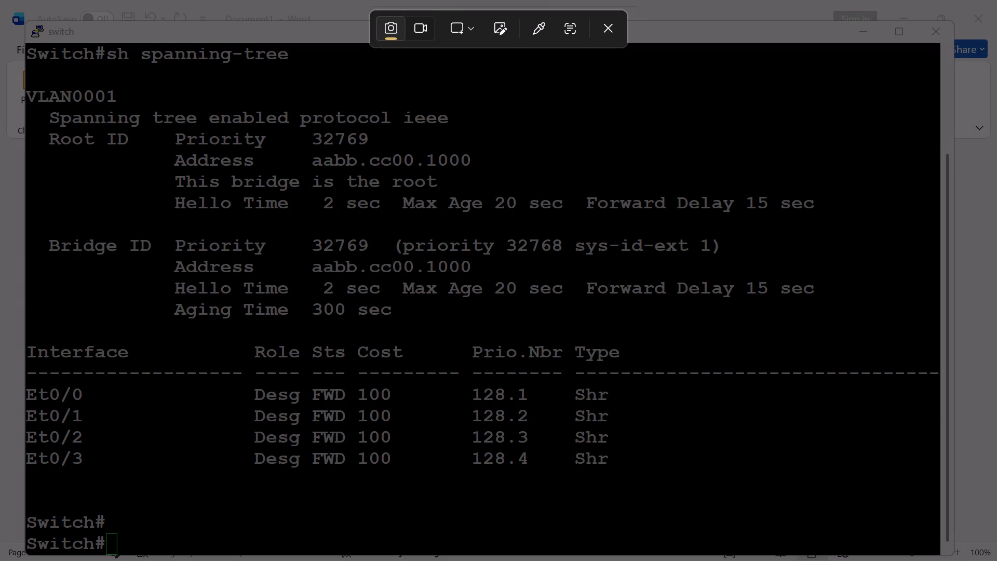
pyautogui.moveTo(28, 46); pyautogui.dragTo(723, 506)
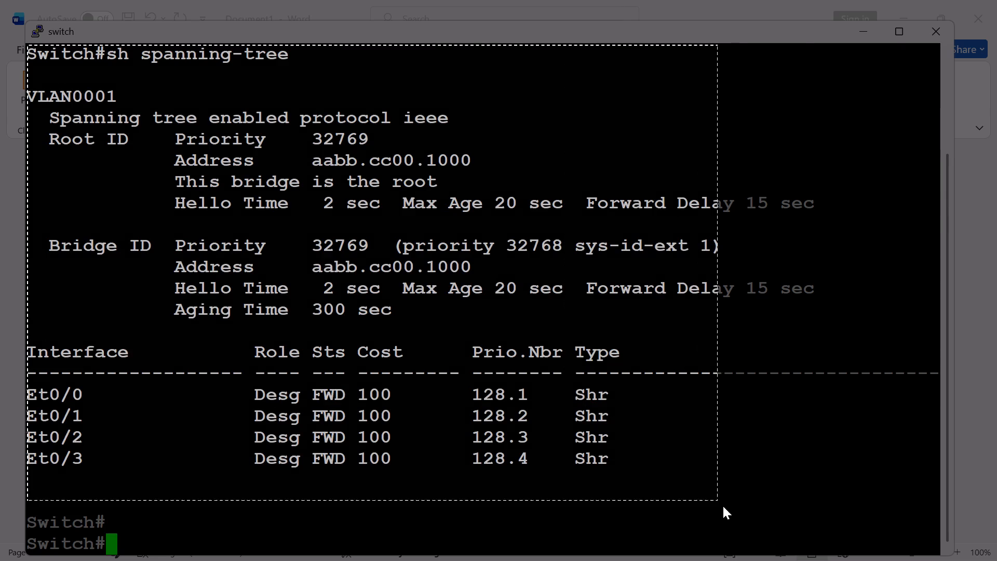
pyautogui.moveTo(723, 506); pyautogui.dragTo(877, 507)
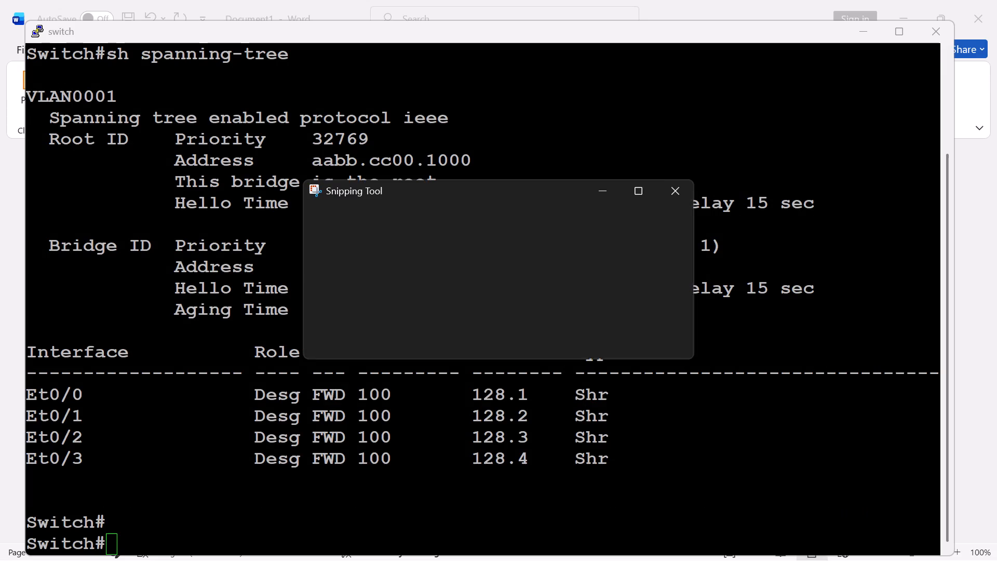
pyautogui.click(824, 225)
pyautogui.click(823, 191)
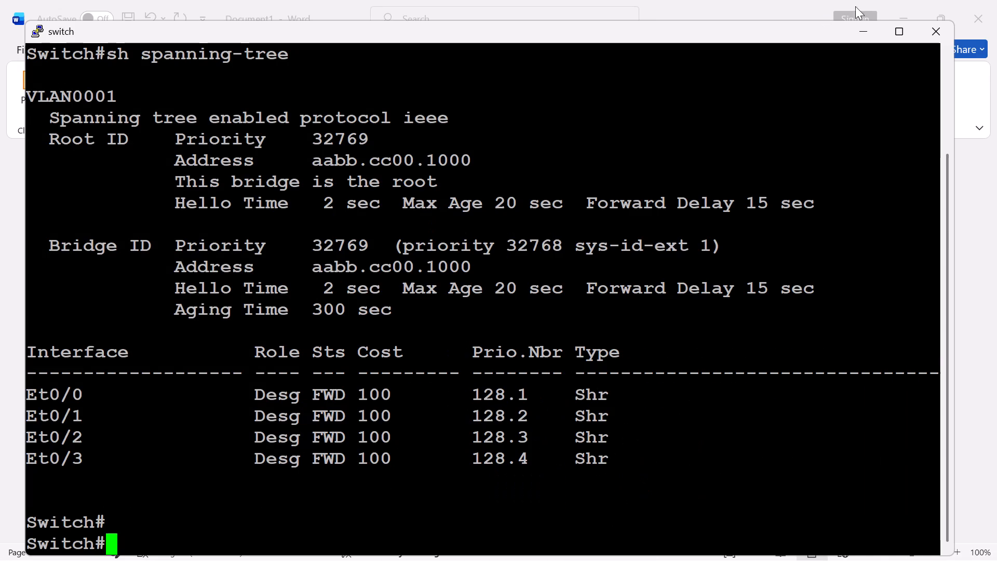
# Return to Word and paste the spanning-tree output image on a new line below SH SPANNING-TREE.
pyautogui.click(873, 20)
pyautogui.press('Return')
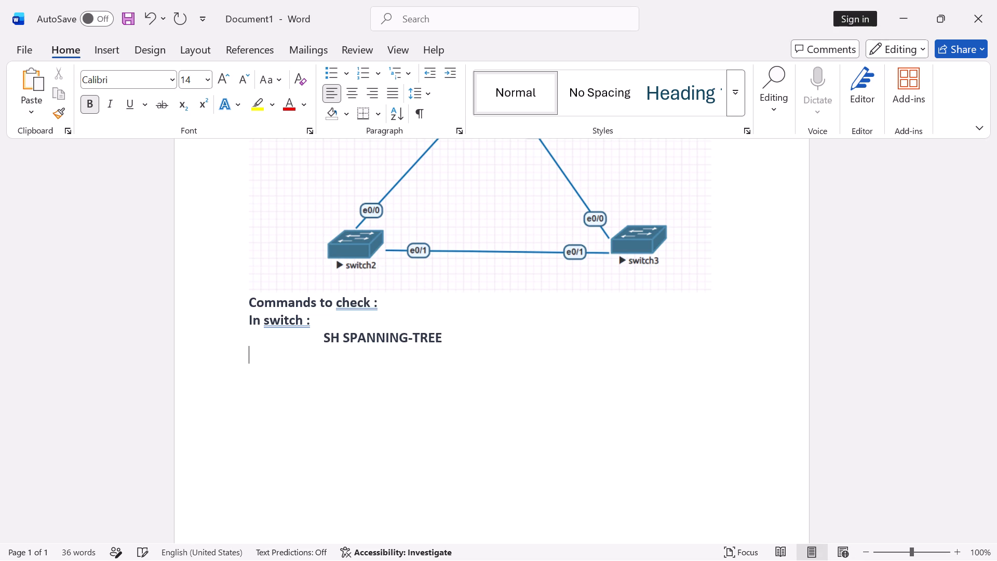
pyautogui.hotkey('ctrl', 'v')
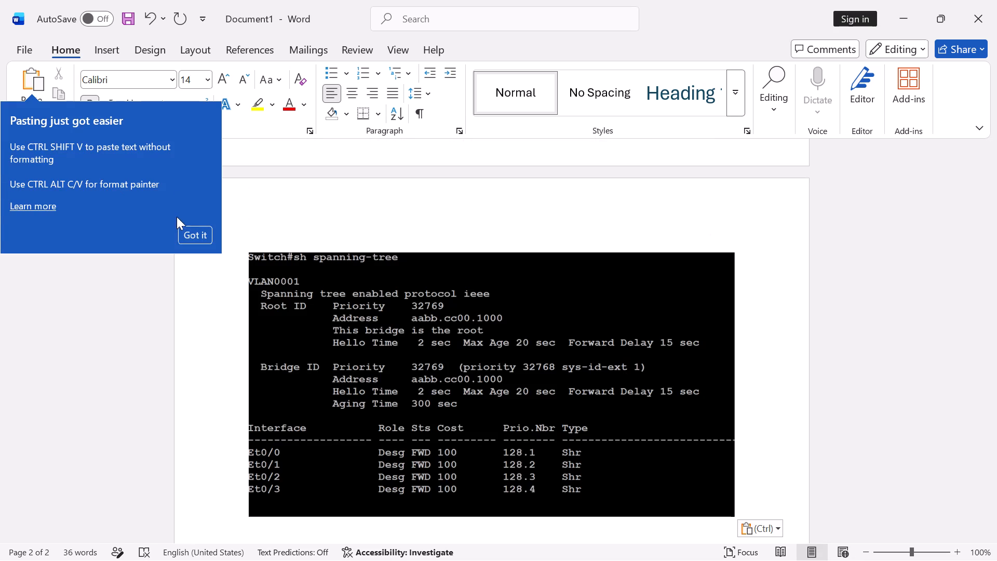
pyautogui.click(190, 232)
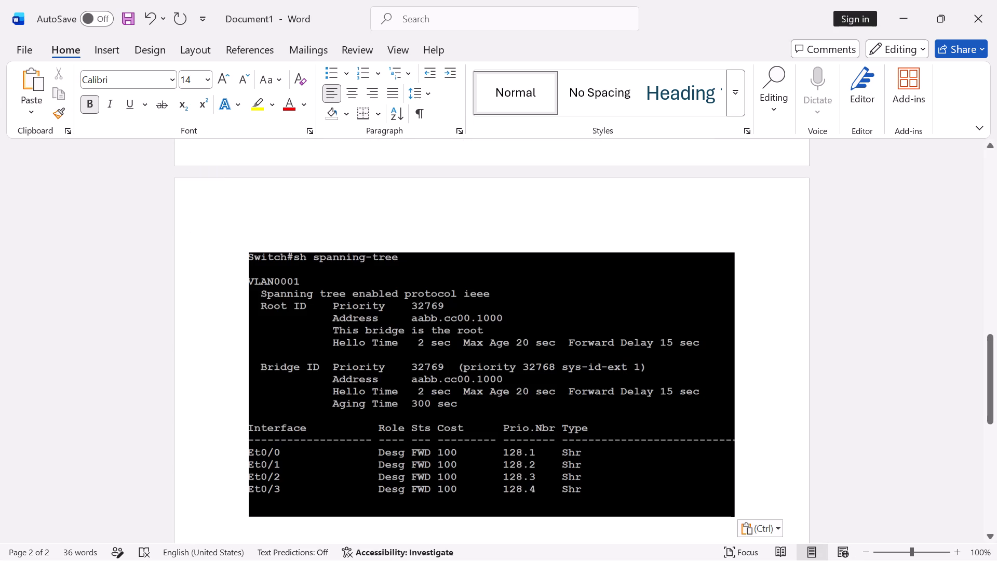
# Remove the indent and line break before SH SPANNING-TREE so that it follows directly after "In switch :" on one line.
pyautogui.scroll(12, 436, 297)
pyautogui.scroll(-4, 436, 297)
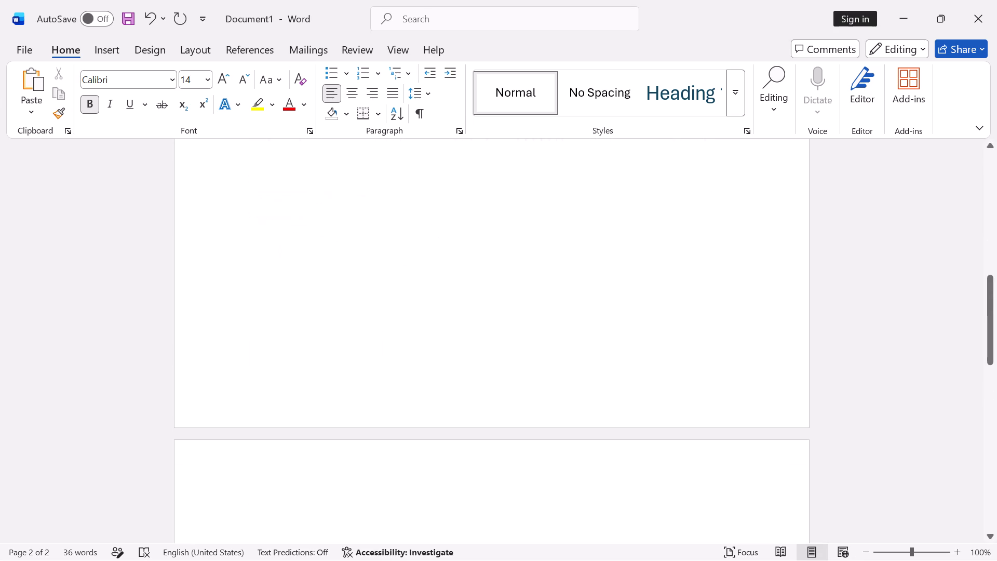
pyautogui.scroll(-6, 436, 297)
pyautogui.scroll(11, 436, 297)
pyautogui.click(319, 310)
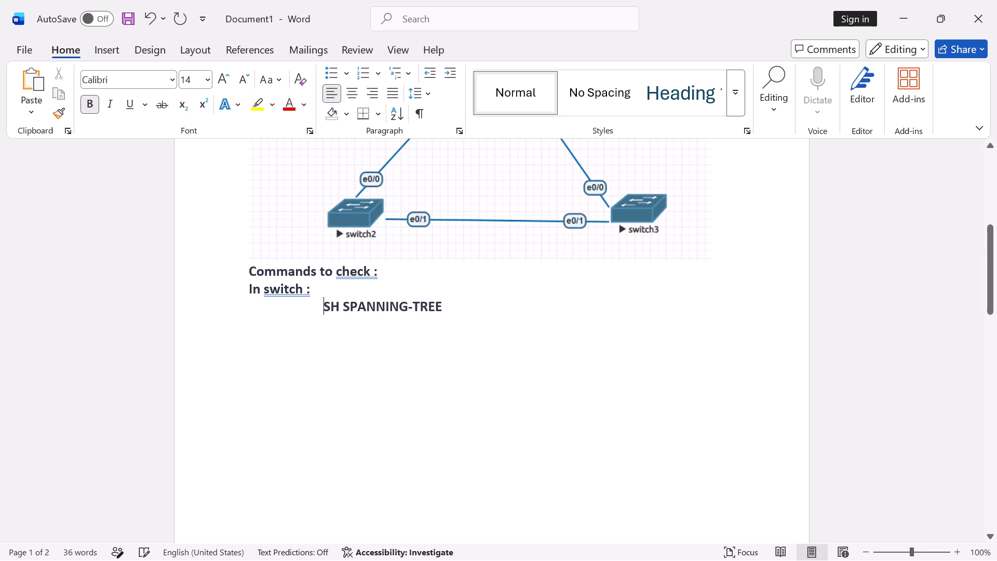
pyautogui.press('BackSpace')
pyautogui.press('BackSpace')
pyautogui.press('BackSpace')
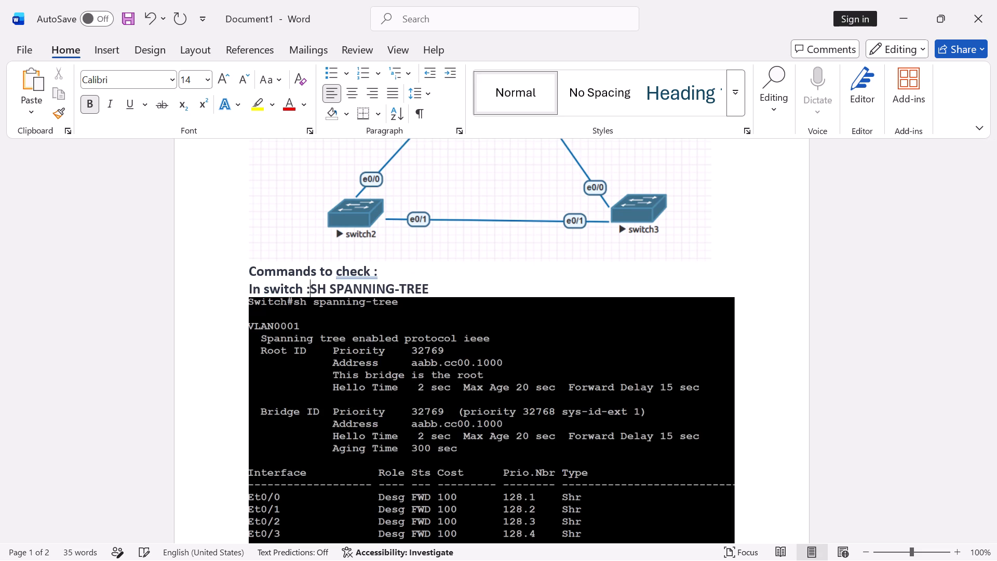
# Shrink the pasted spanning-tree output image to roughly 85% of its width and height.
pyautogui.scroll(-4, 319, 305)
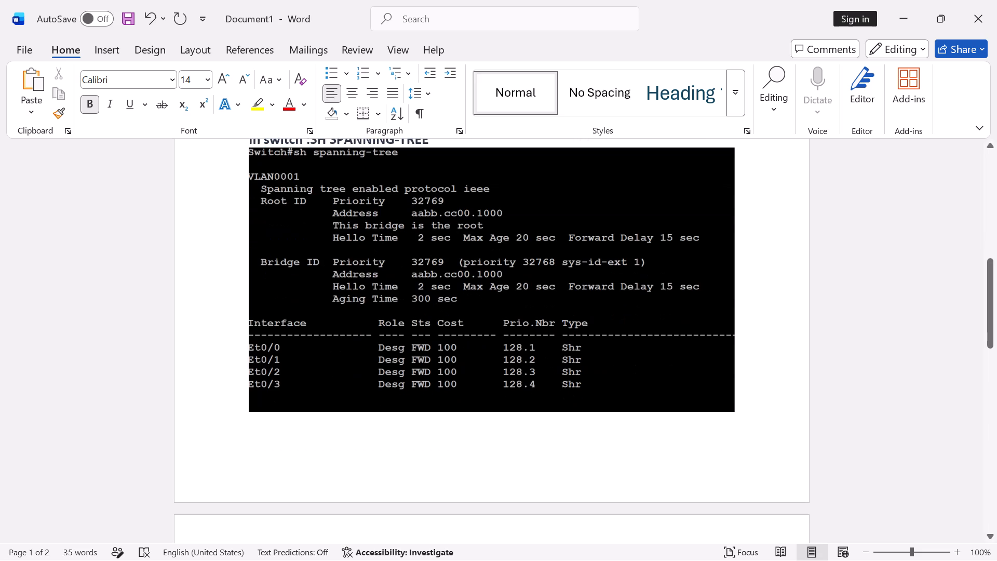
pyautogui.click(718, 406)
pyautogui.moveTo(738, 414); pyautogui.dragTo(726, 405)
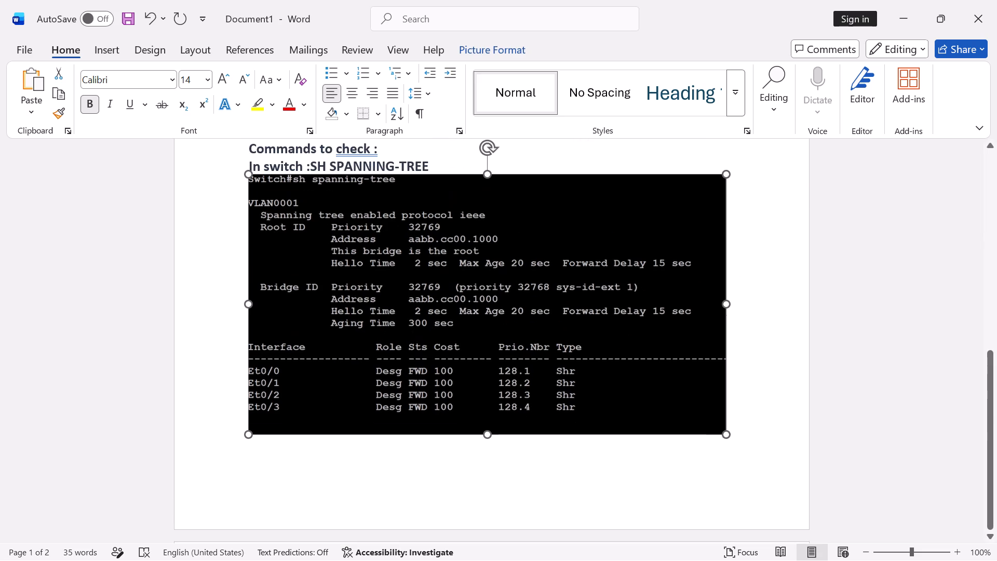
pyautogui.moveTo(726, 405); pyautogui.dragTo(633, 345)
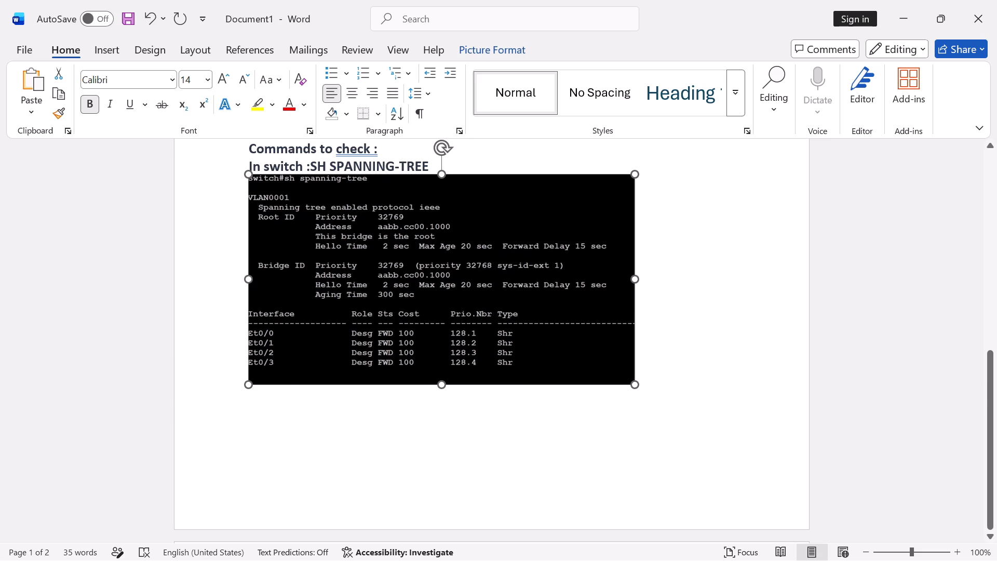
pyautogui.moveTo(633, 345); pyautogui.dragTo(617, 335)
pyautogui.moveTo(615, 272); pyautogui.dragTo(669, 274)
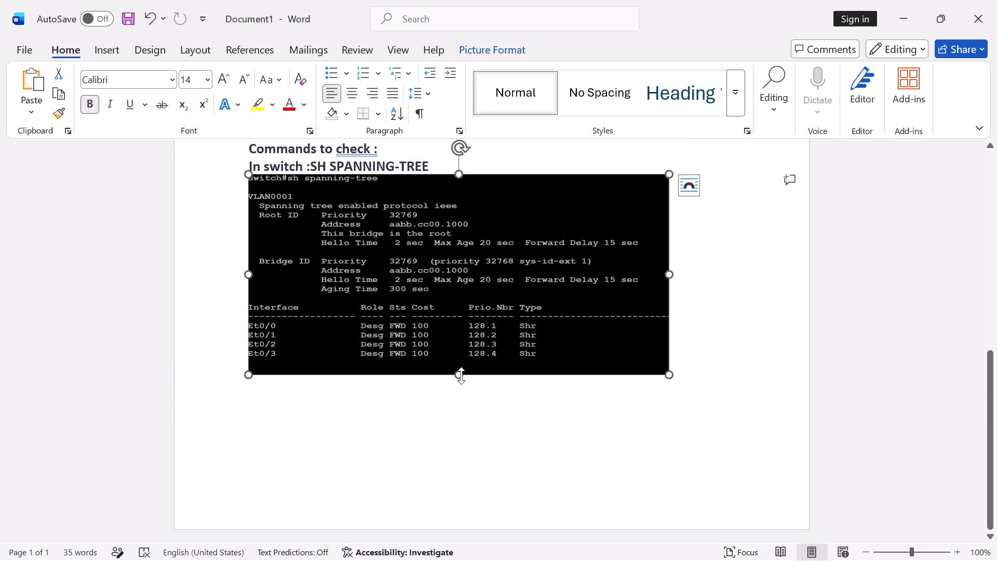
pyautogui.moveTo(461, 376); pyautogui.dragTo(462, 395)
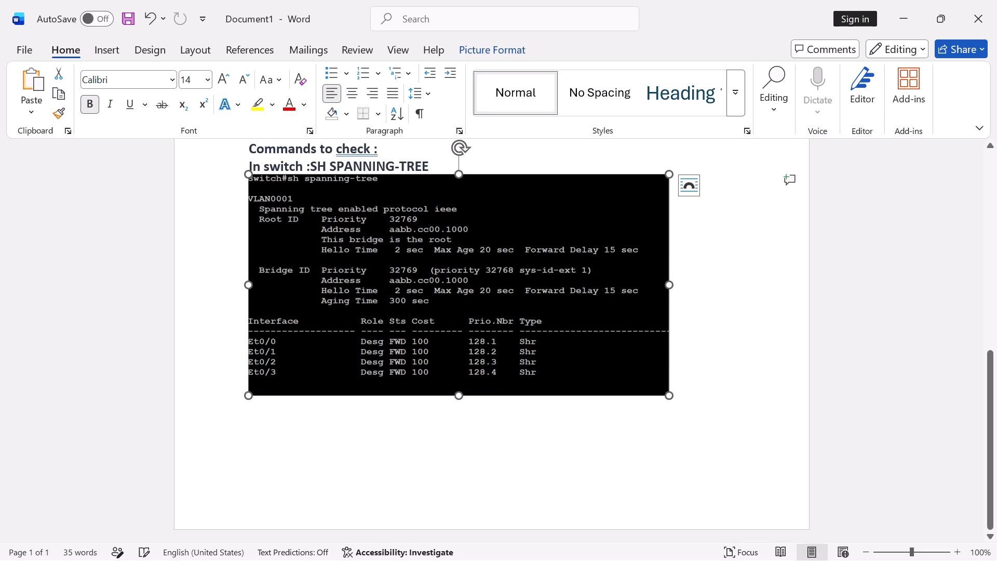
# Add two new lines below the spanning-tree output image.
pyautogui.click(693, 387)
pyautogui.press('Return')
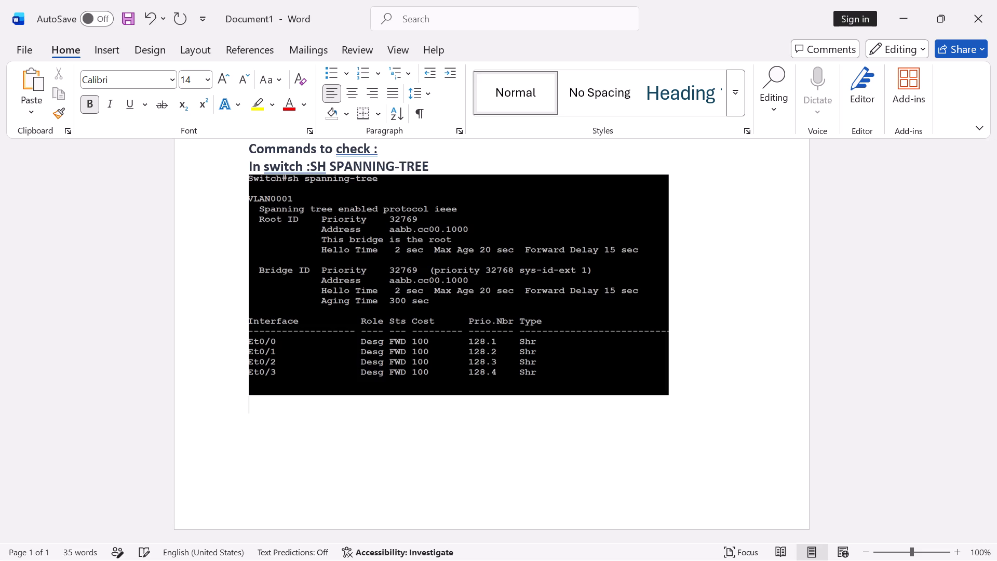
pyautogui.press('Return')
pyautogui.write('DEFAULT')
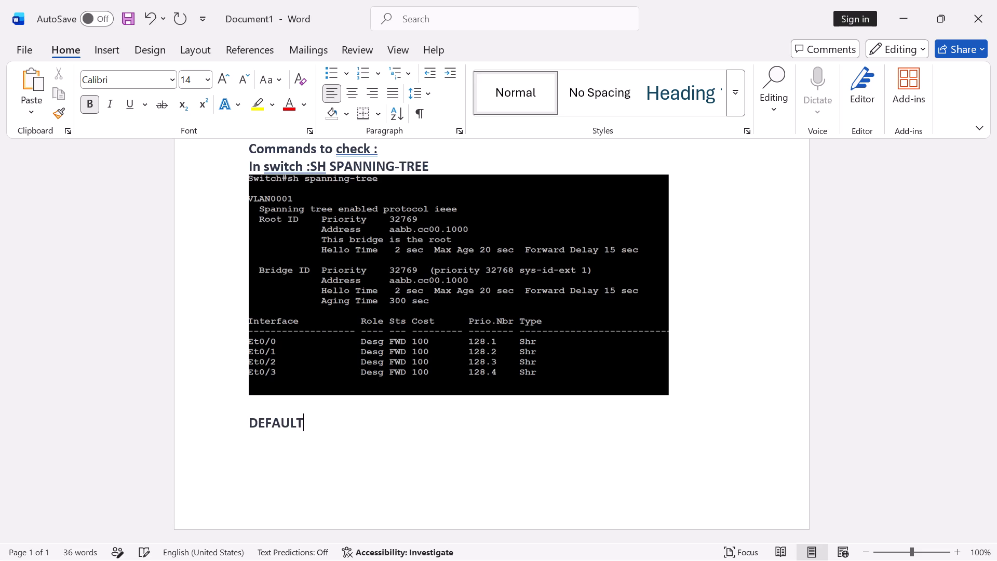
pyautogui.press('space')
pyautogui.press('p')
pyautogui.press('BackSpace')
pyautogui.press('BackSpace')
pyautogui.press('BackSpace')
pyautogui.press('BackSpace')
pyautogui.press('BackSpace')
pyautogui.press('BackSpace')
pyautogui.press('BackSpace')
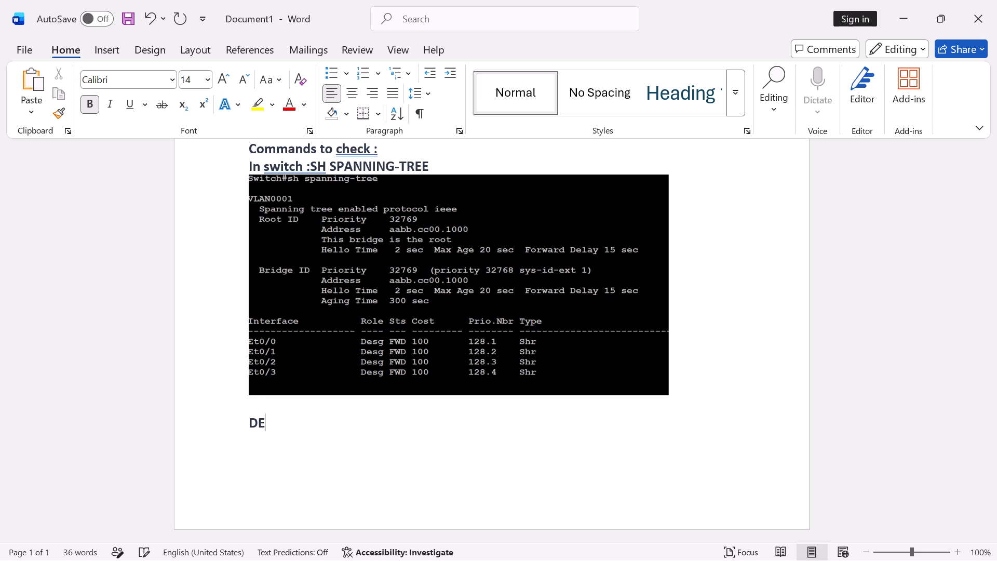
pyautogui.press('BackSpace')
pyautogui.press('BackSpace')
# Switch to the Brave browser and search the web in a new tab for "root id and bridge id in stp".
pyautogui.hotkey('alt', 'Tab')
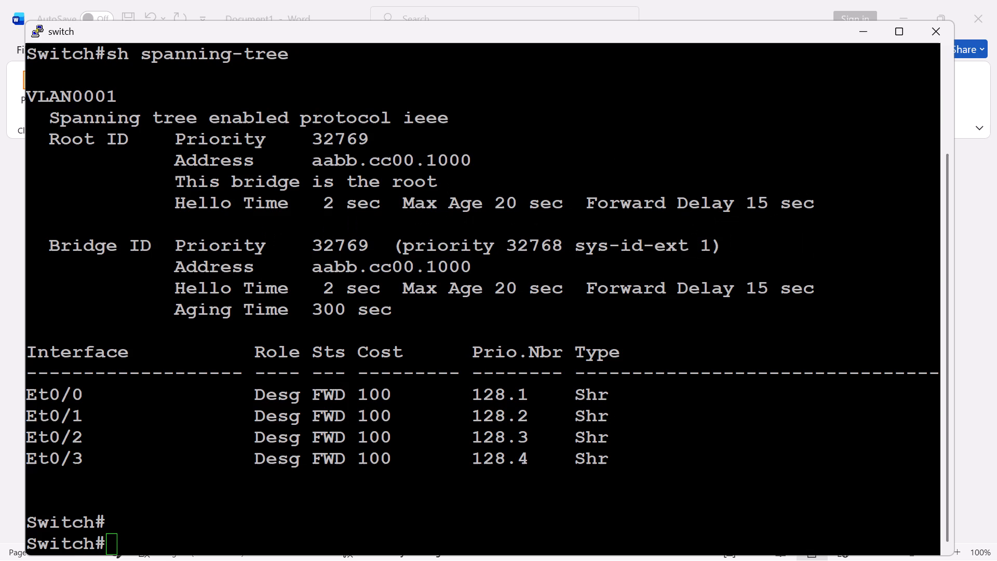
pyautogui.click(0, 221)
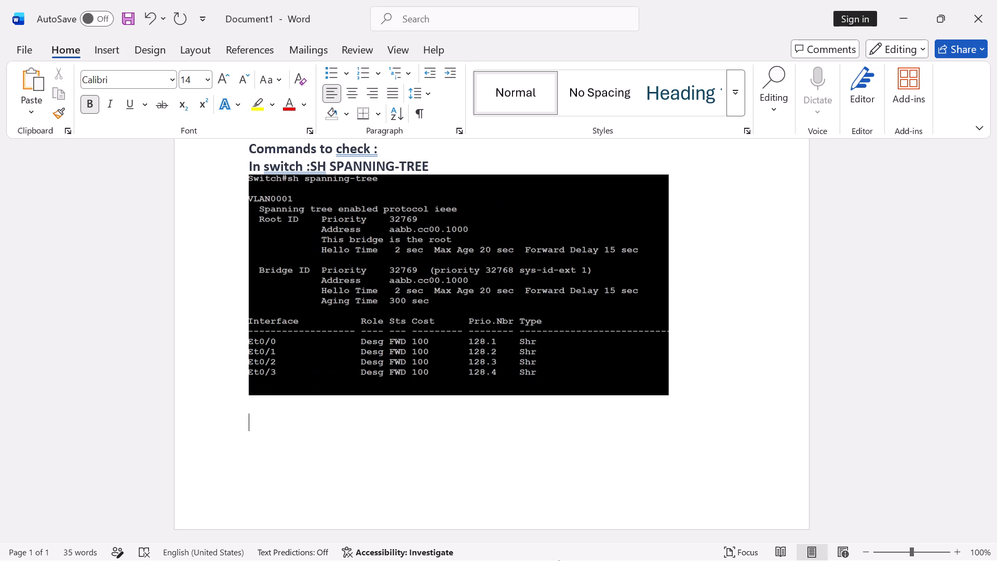
pyautogui.click(353, 548)
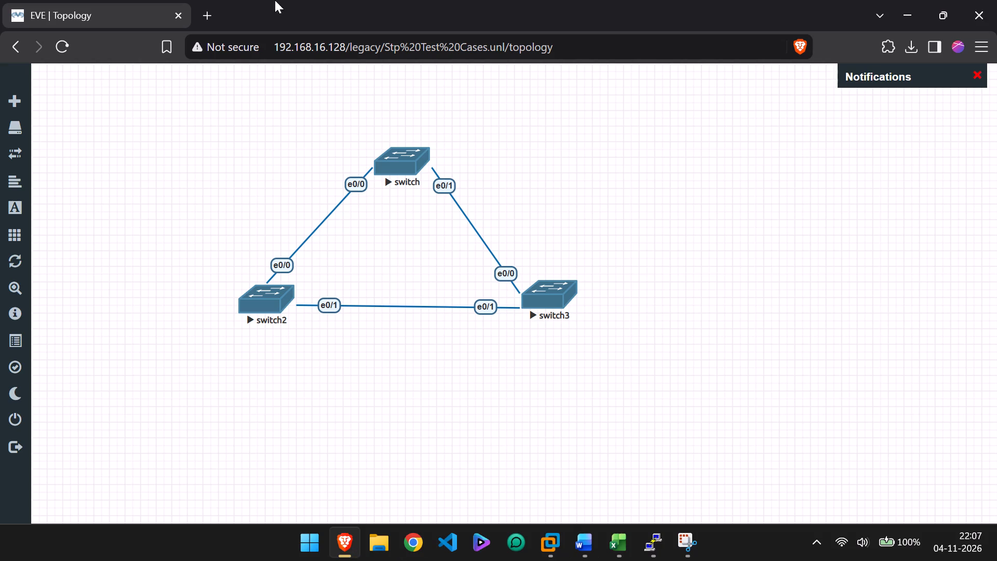
pyautogui.click(212, 16)
pyautogui.write('ROOT')
pyautogui.press('space')
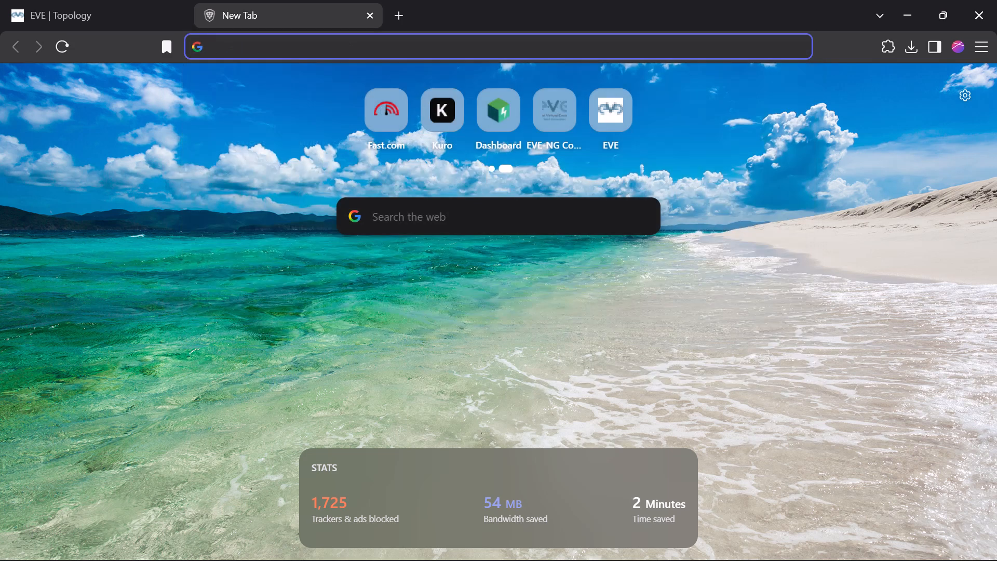
pyautogui.write('root id and be')
pyautogui.press('BackSpace')
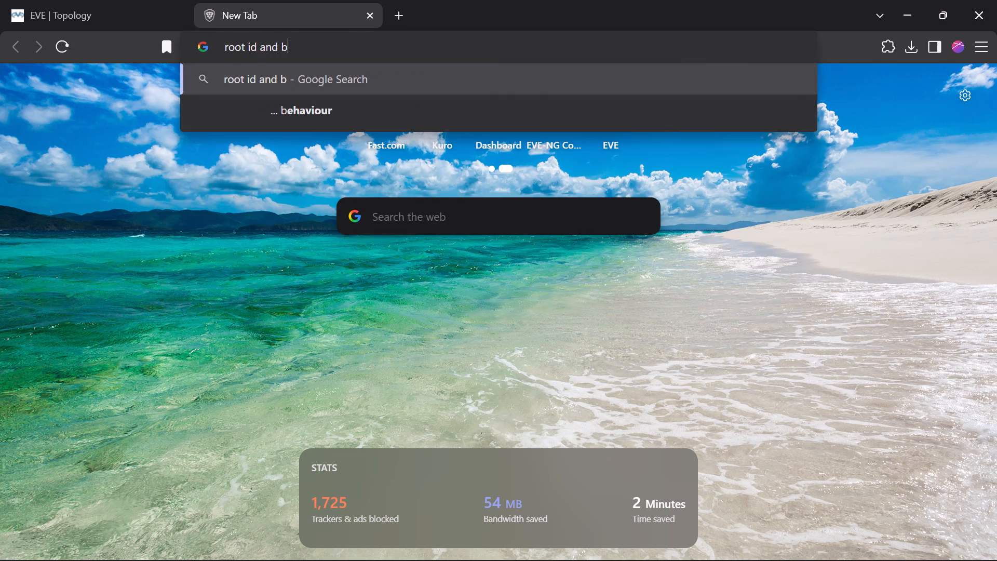
pyautogui.write('ride')
pyautogui.press('BackSpace')
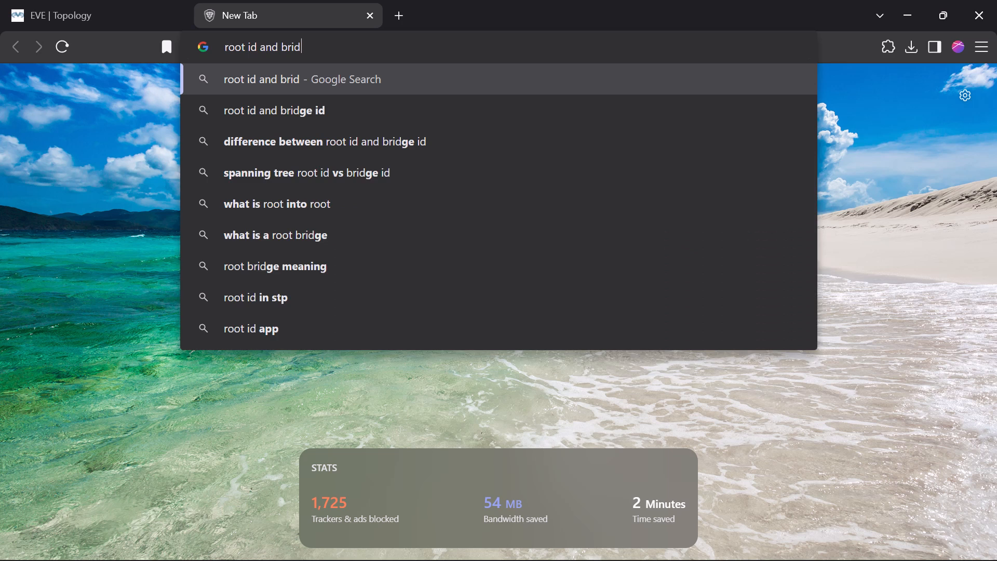
pyautogui.write('ge i')
pyautogui.write('d in')
pyautogui.press('space')
pyautogui.write('stp')
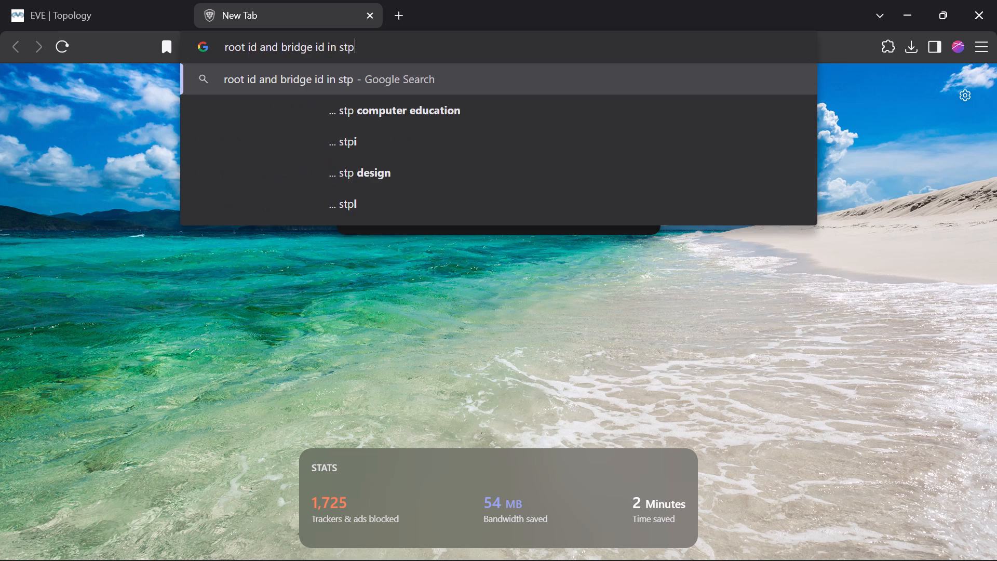
pyautogui.press('Return')
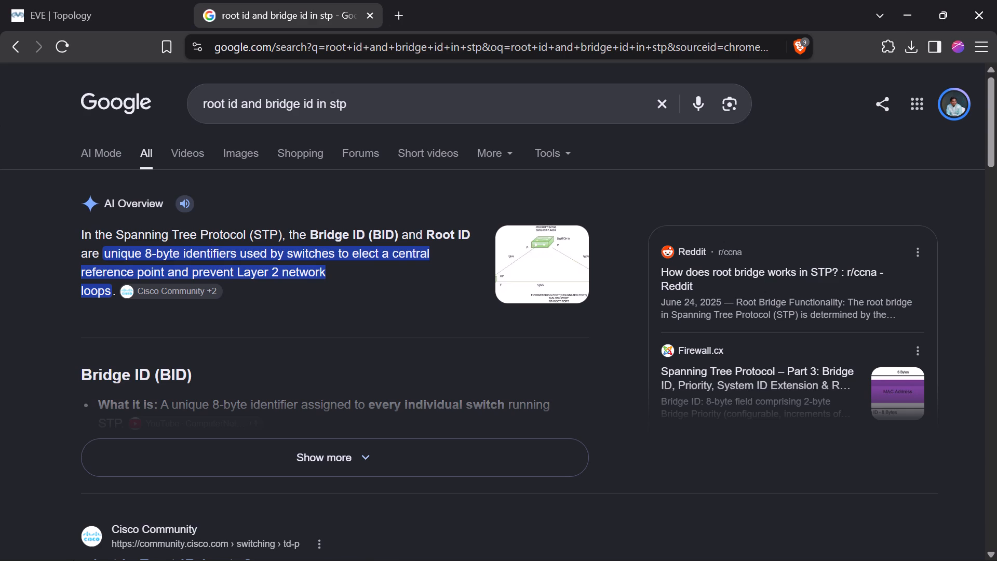
# Expand the AI Overview and read its explanation of Bridge ID, Root ID and how they work together in an election.
pyautogui.click(363, 447)
pyautogui.scroll(-2, 372, 424)
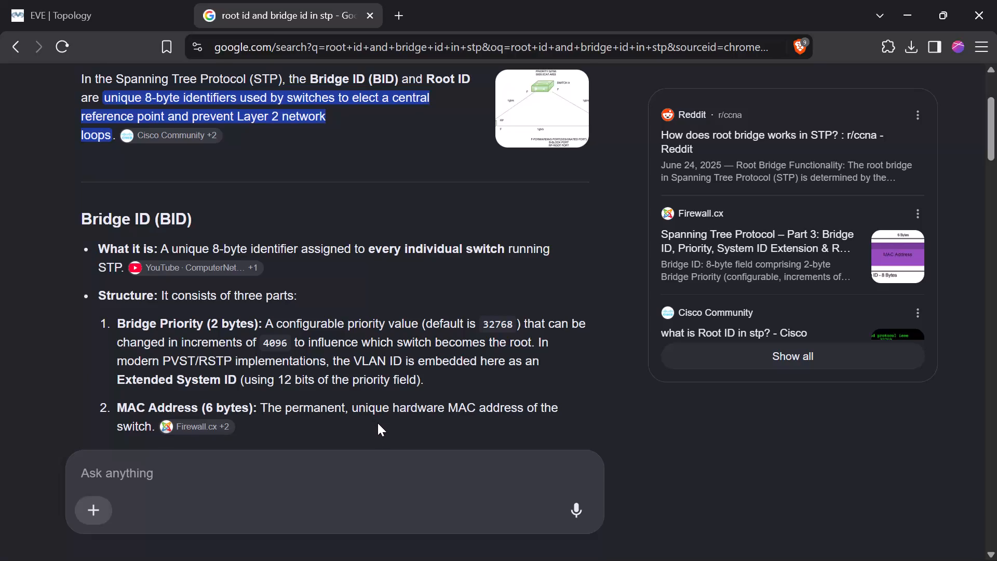
pyautogui.scroll(-4, 378, 423)
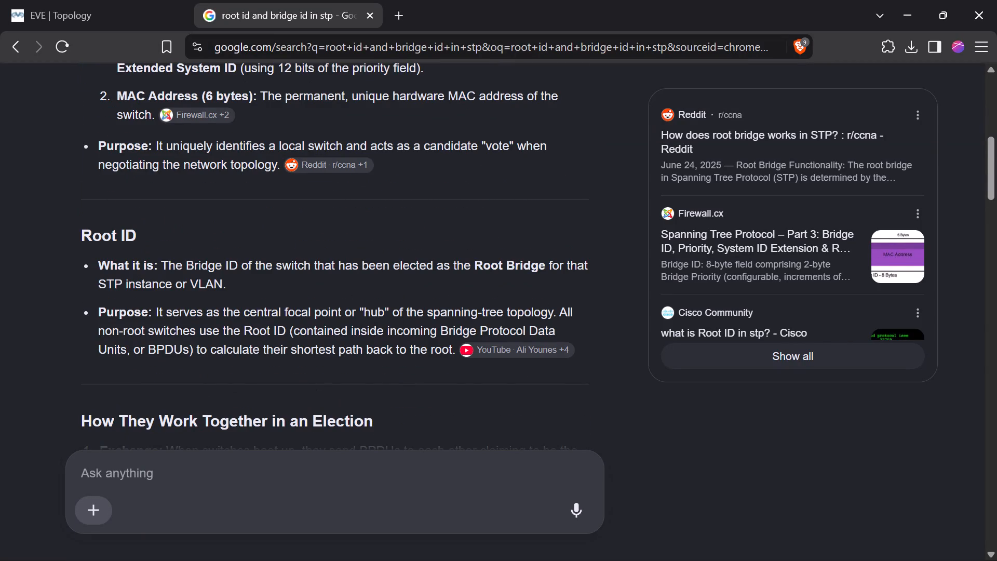
pyautogui.scroll(-3, 231, 302)
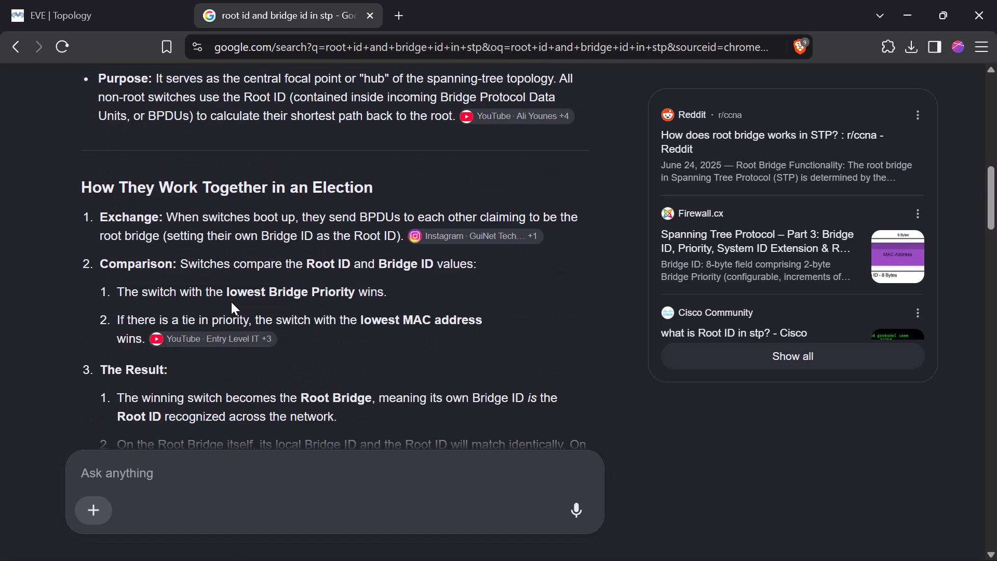
pyautogui.scroll(-8, 231, 302)
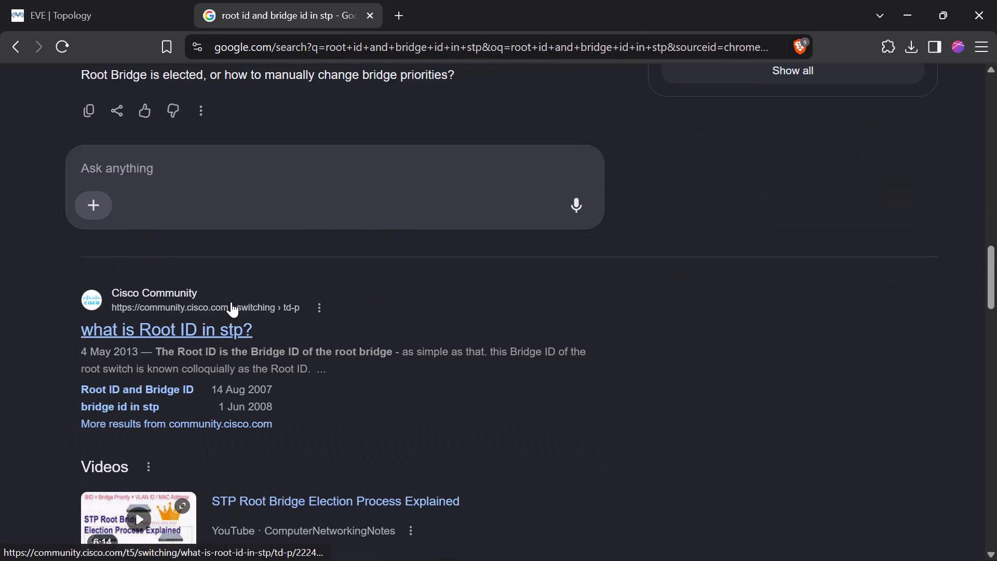
pyautogui.scroll(-3, 438, 355)
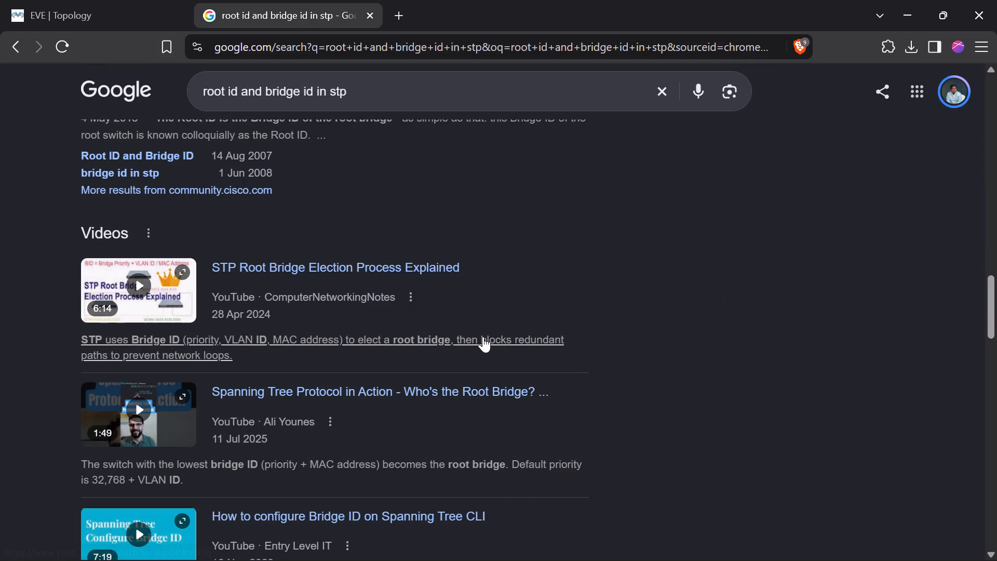
pyautogui.scroll(12, 481, 338)
pyautogui.scroll(10, 481, 338)
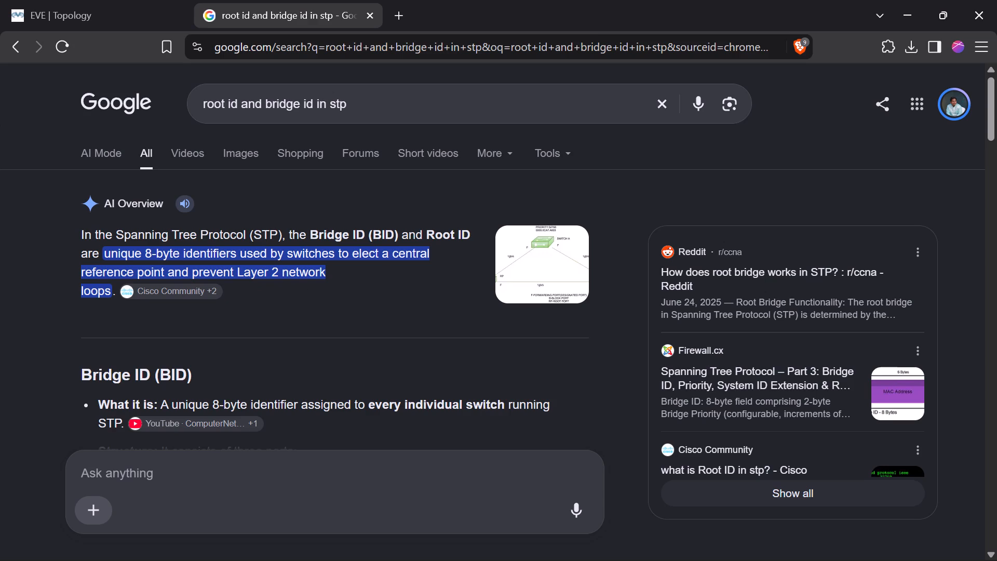
# Reread the Bridge ID section's Bridge Priority and MAC Address parts, followed by the Root ID section.
pyautogui.scroll(-2, 283, 296)
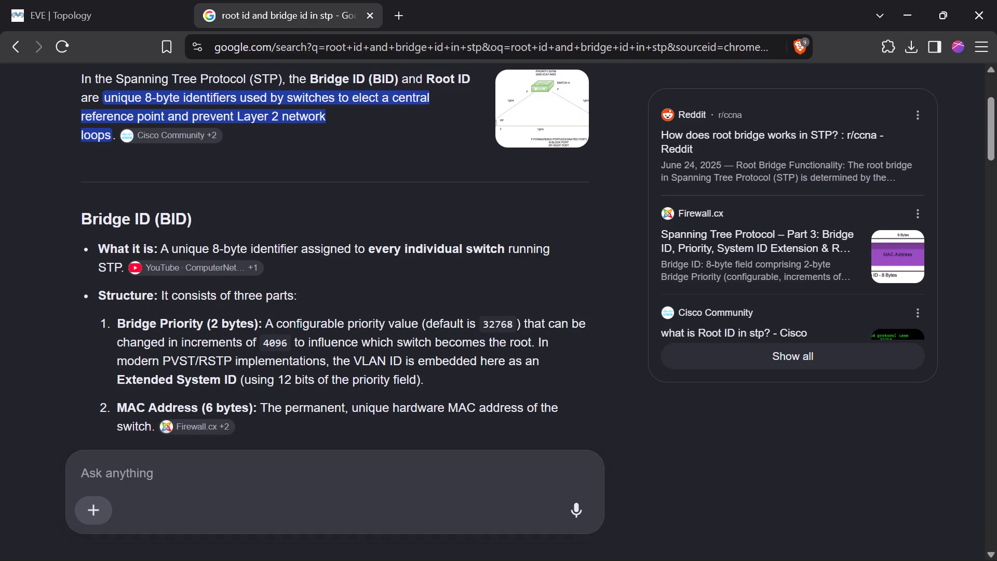
pyautogui.moveTo(114, 324); pyautogui.dragTo(214, 350)
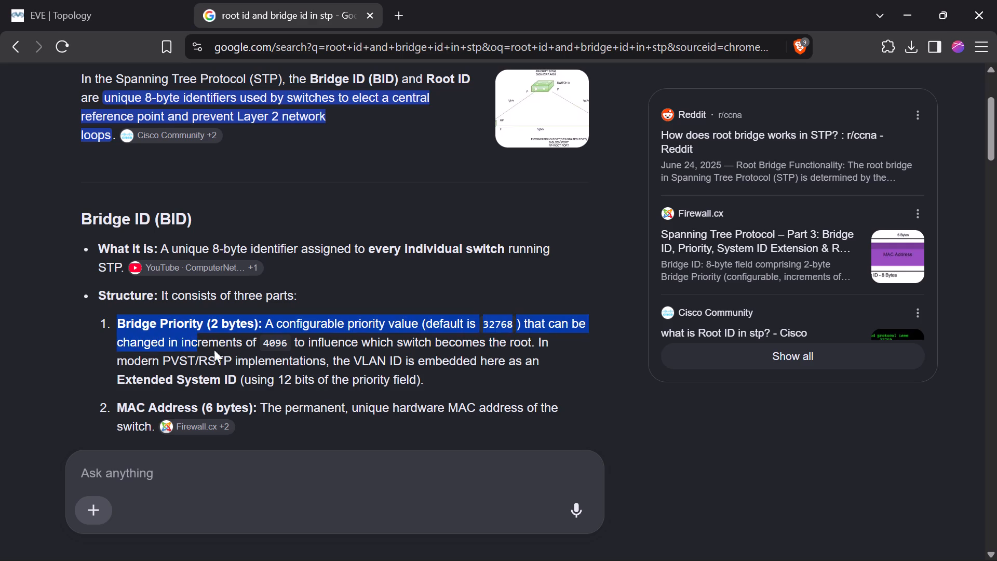
pyautogui.moveTo(214, 350); pyautogui.dragTo(417, 399)
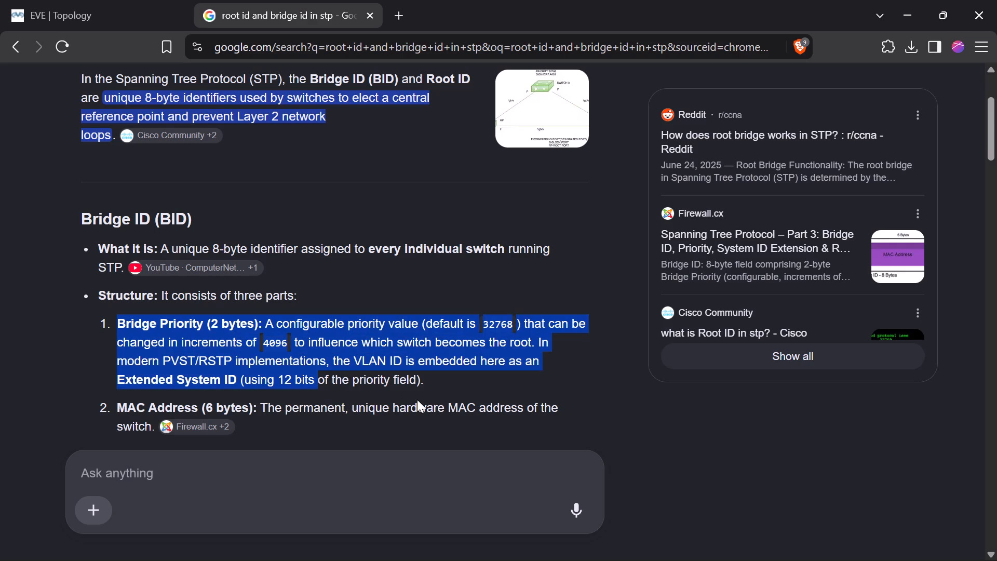
pyautogui.moveTo(417, 399); pyautogui.dragTo(415, 394)
pyautogui.click(423, 387)
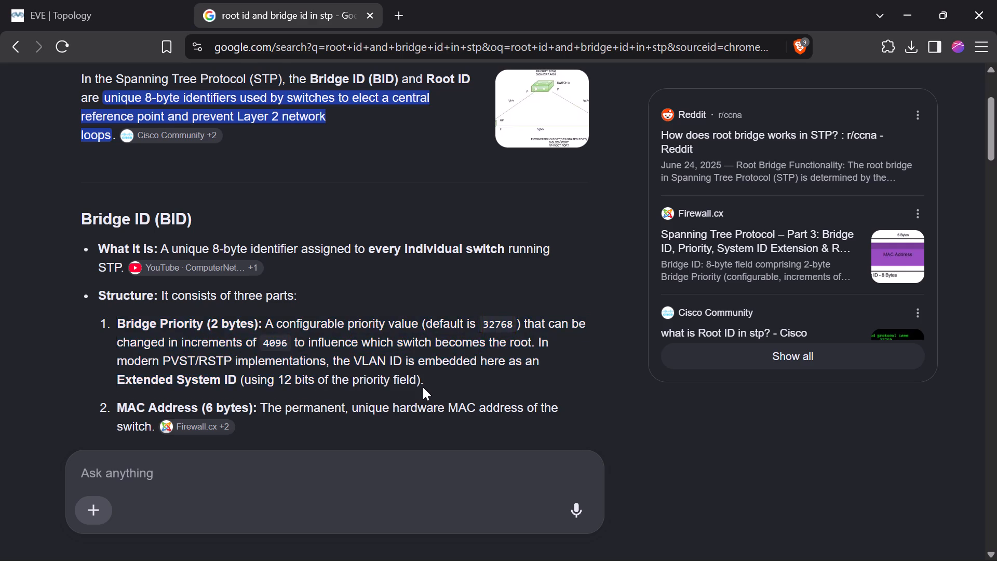
pyautogui.scroll(-3, 423, 387)
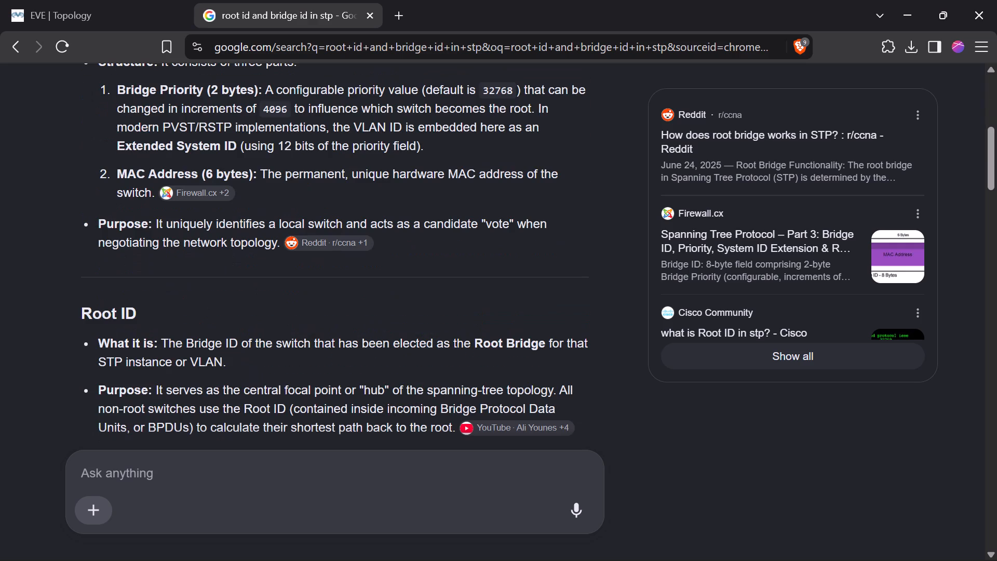
pyautogui.scroll(-2, 423, 387)
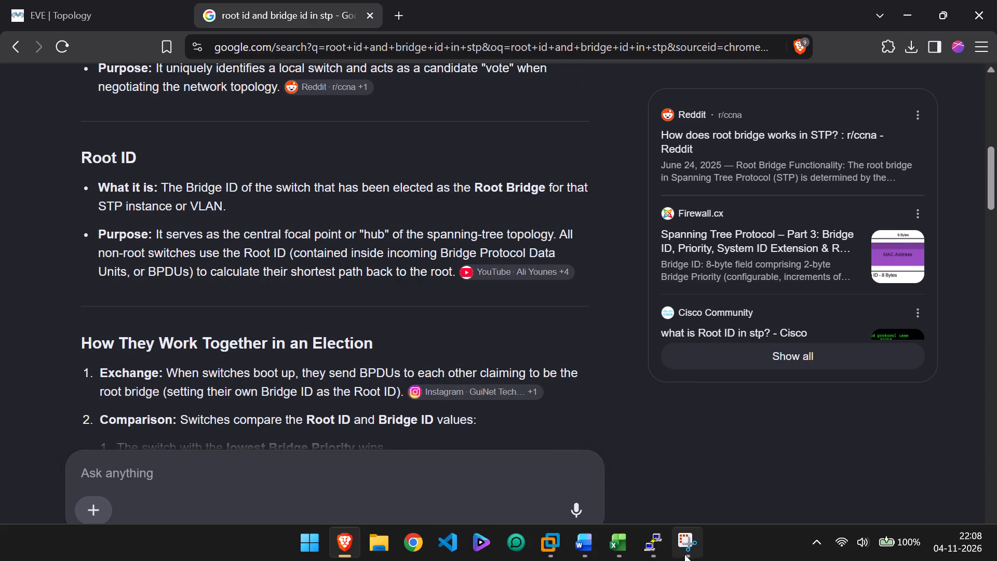
# Switch to the PuTTY session for switch and examine the Root ID block of its spanning-tree output.
pyautogui.click(661, 550)
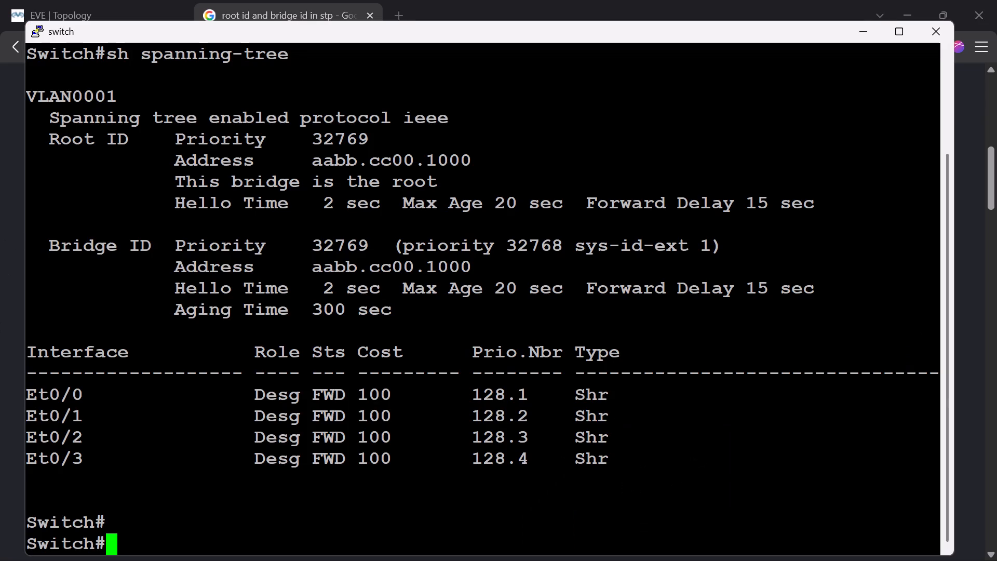
pyautogui.moveTo(160, 142); pyautogui.dragTo(399, 195)
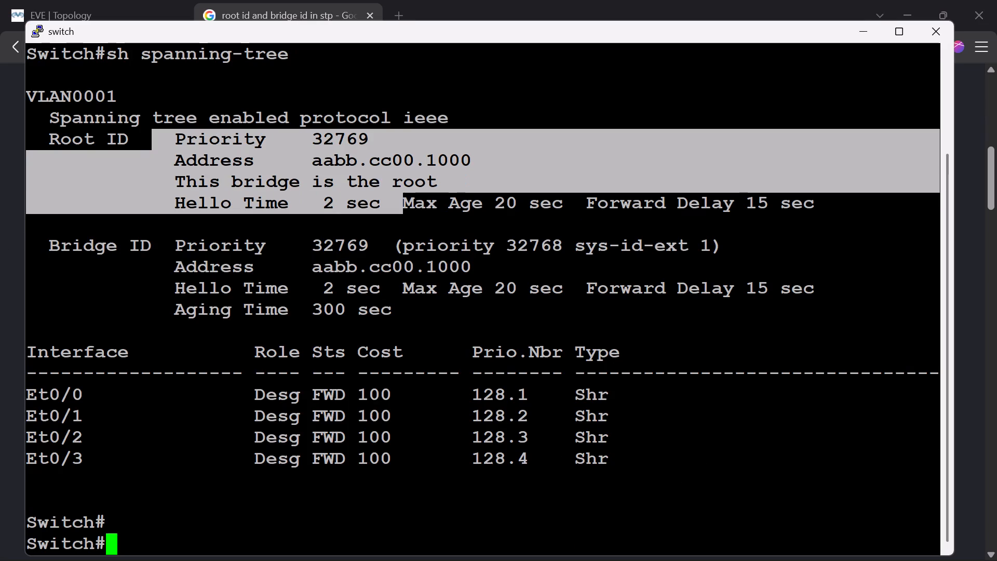
pyautogui.moveTo(399, 195); pyautogui.dragTo(418, 198)
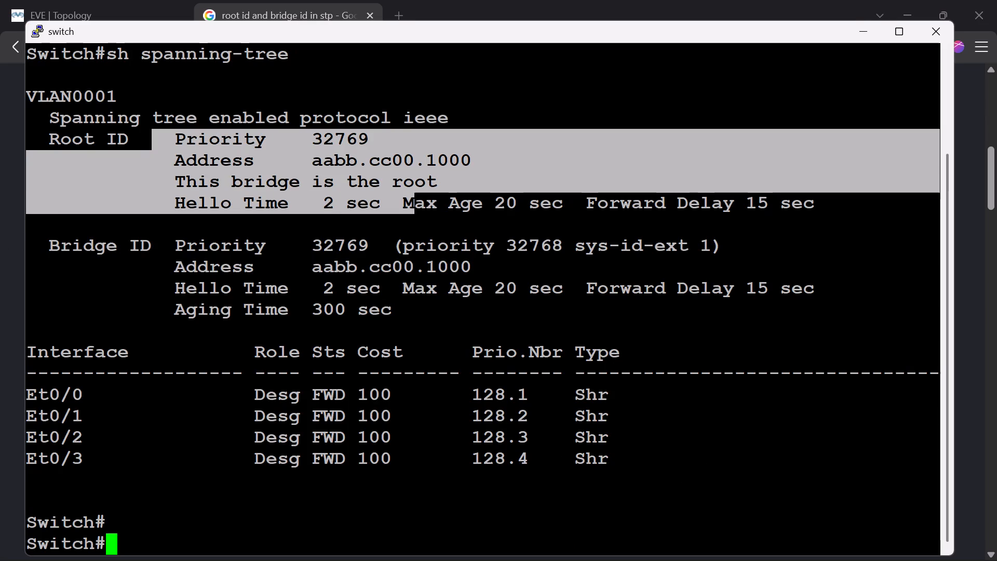
pyautogui.moveTo(418, 198); pyautogui.dragTo(816, 201)
pyautogui.click(816, 201)
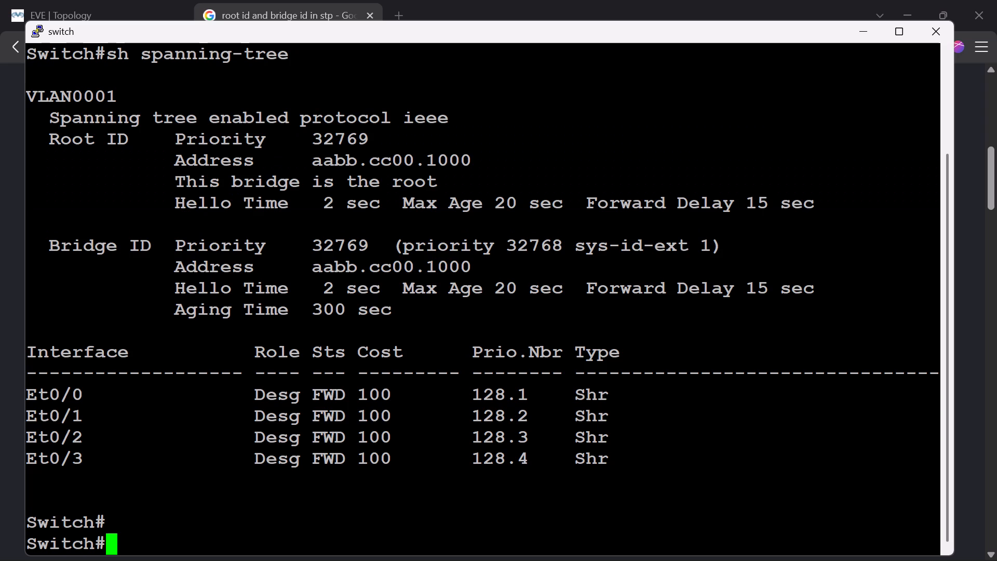
pyautogui.click(853, 32)
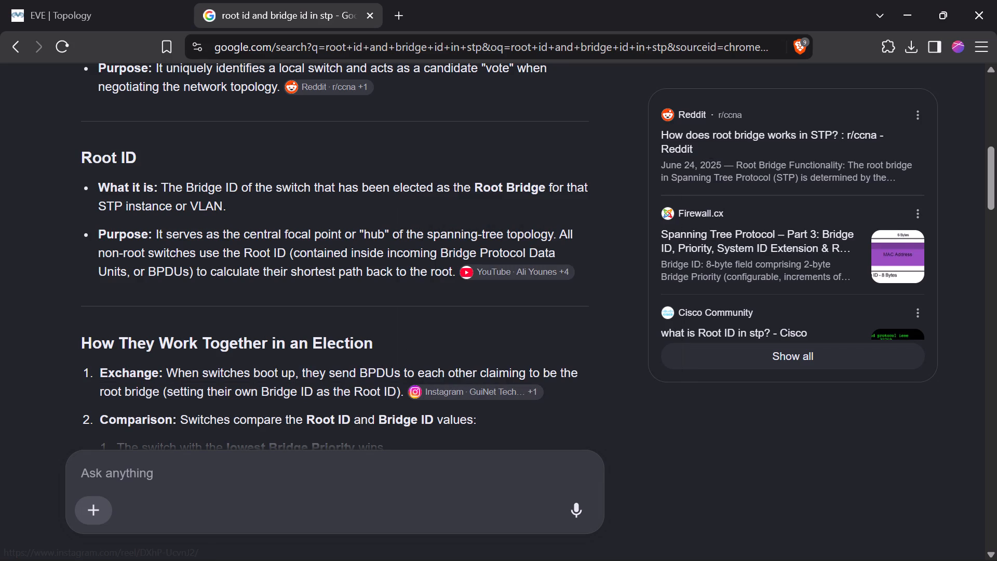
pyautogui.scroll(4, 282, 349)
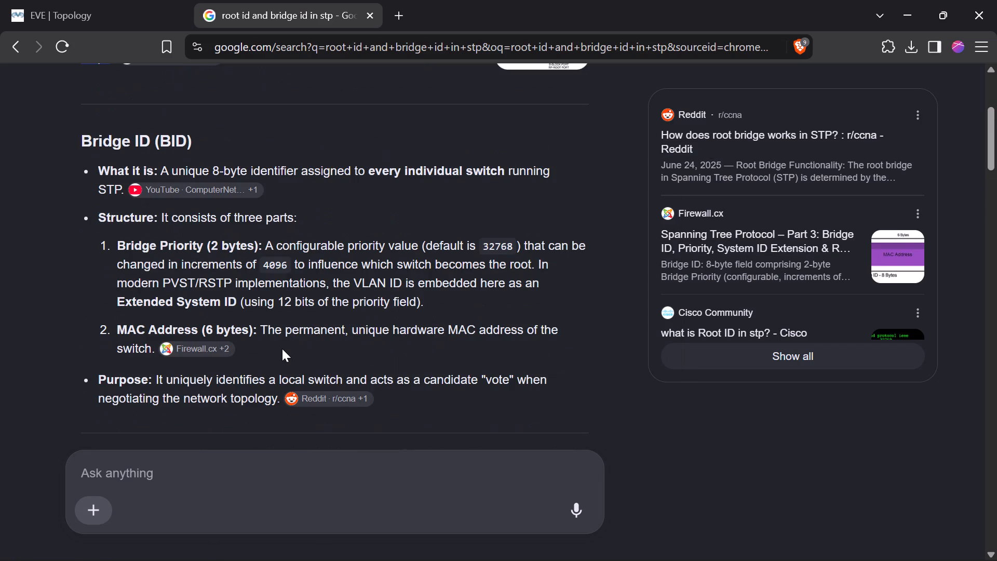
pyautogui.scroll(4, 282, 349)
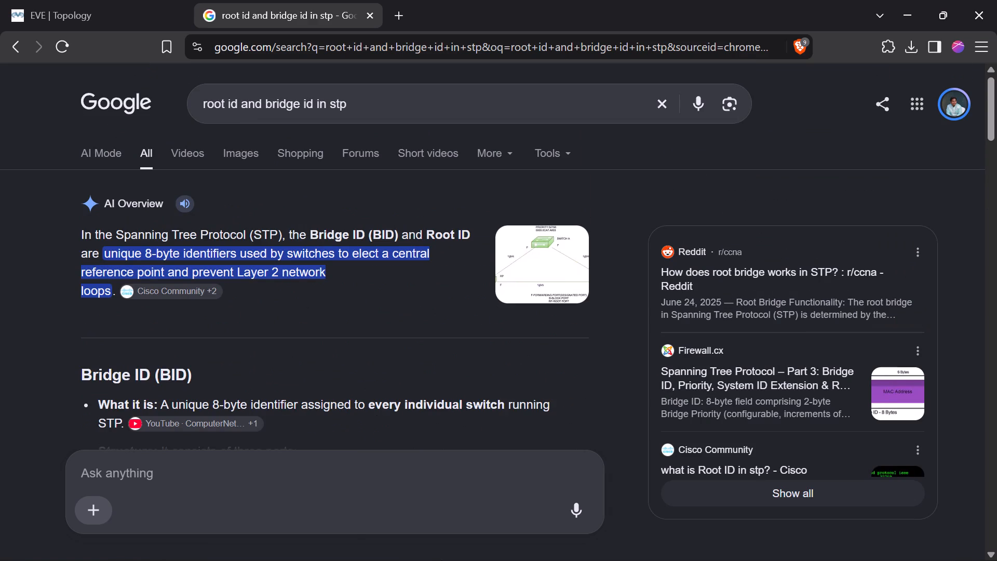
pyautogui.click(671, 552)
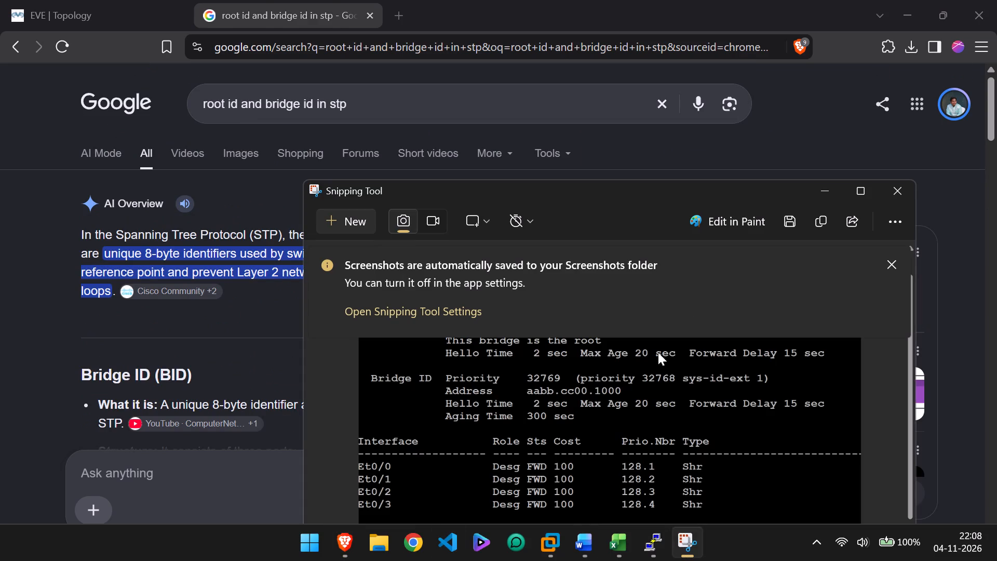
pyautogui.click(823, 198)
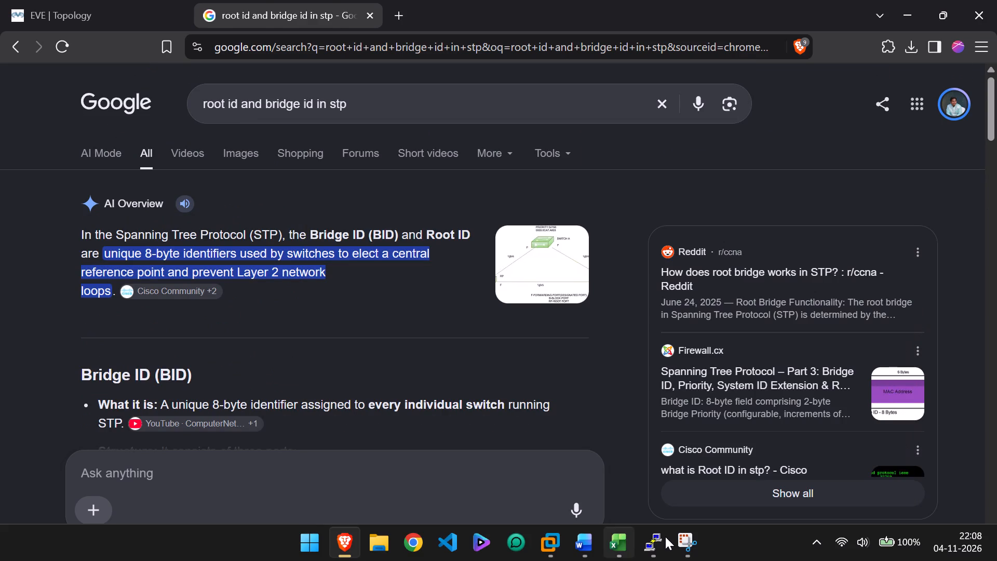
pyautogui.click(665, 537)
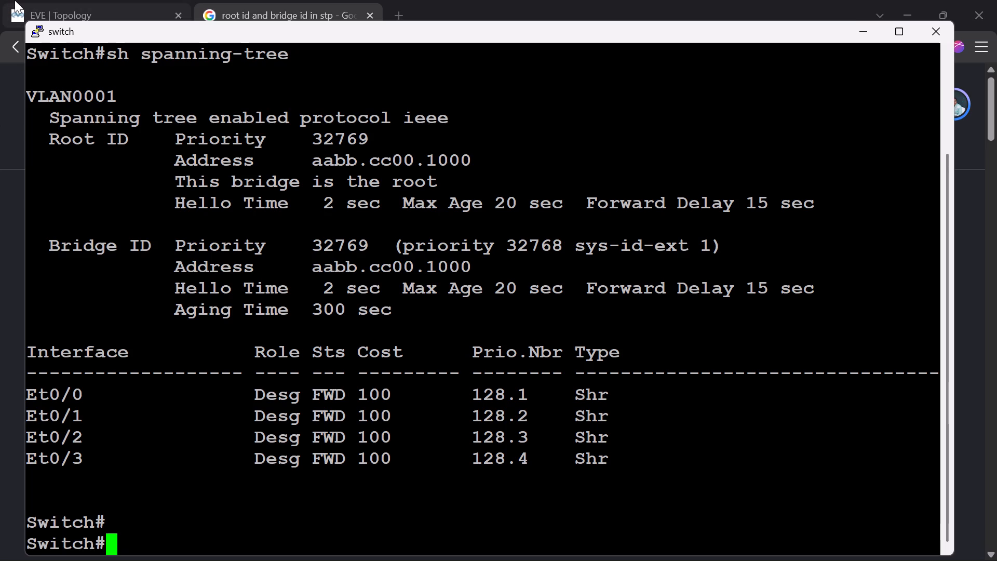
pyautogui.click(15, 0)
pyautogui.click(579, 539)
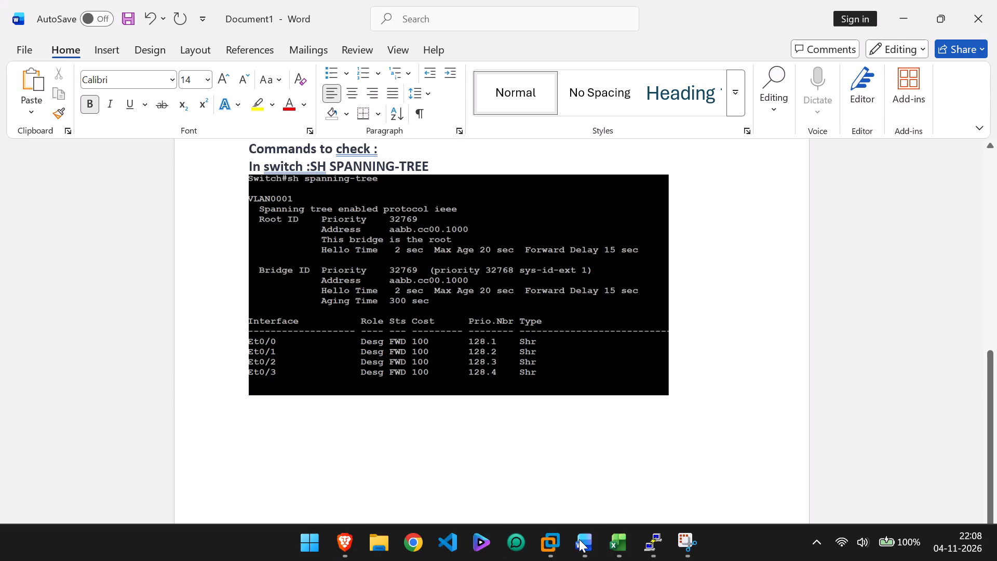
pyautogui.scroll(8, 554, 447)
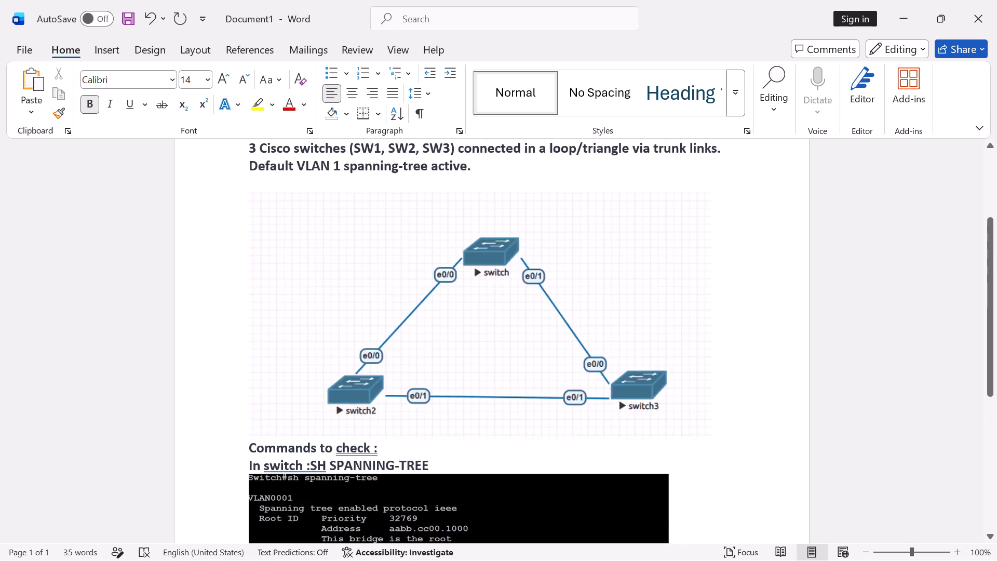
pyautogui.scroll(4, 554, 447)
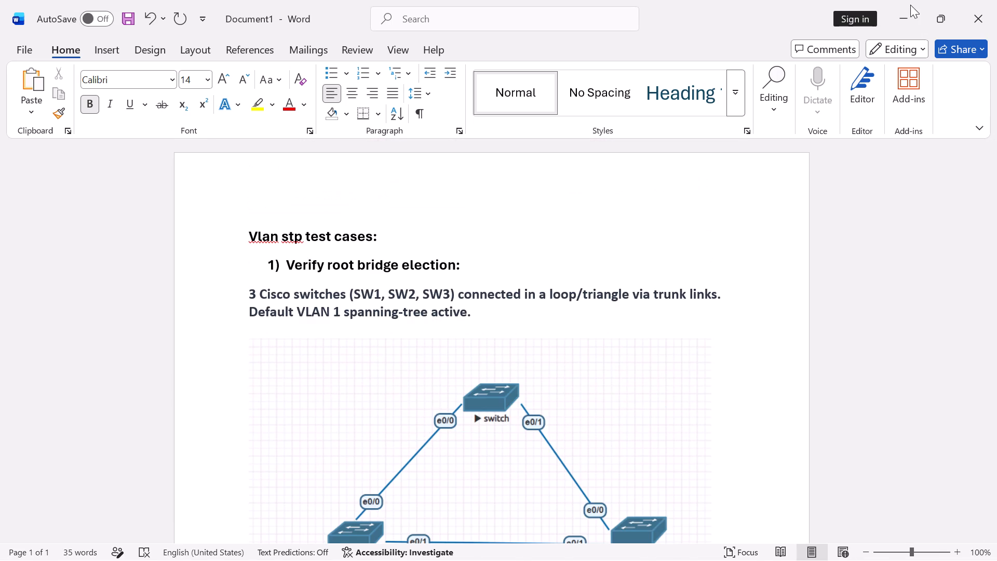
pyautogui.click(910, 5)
# Switch to the Excel test case workbook and copy the Root Bridge Election execution test steps in cell E5.
pyautogui.click(607, 547)
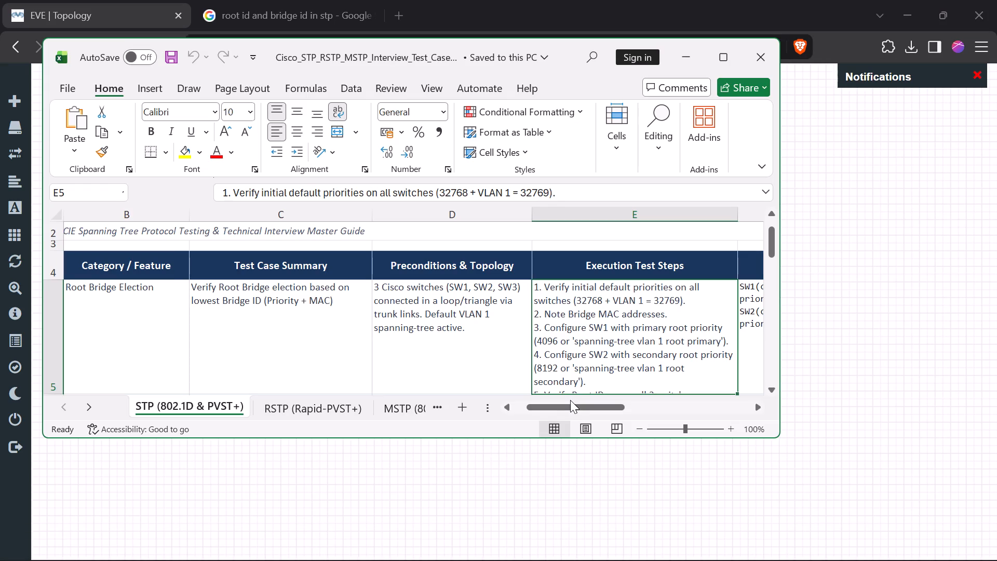
pyautogui.moveTo(570, 400); pyautogui.dragTo(596, 400)
pyautogui.moveTo(596, 405); pyautogui.dragTo(615, 403)
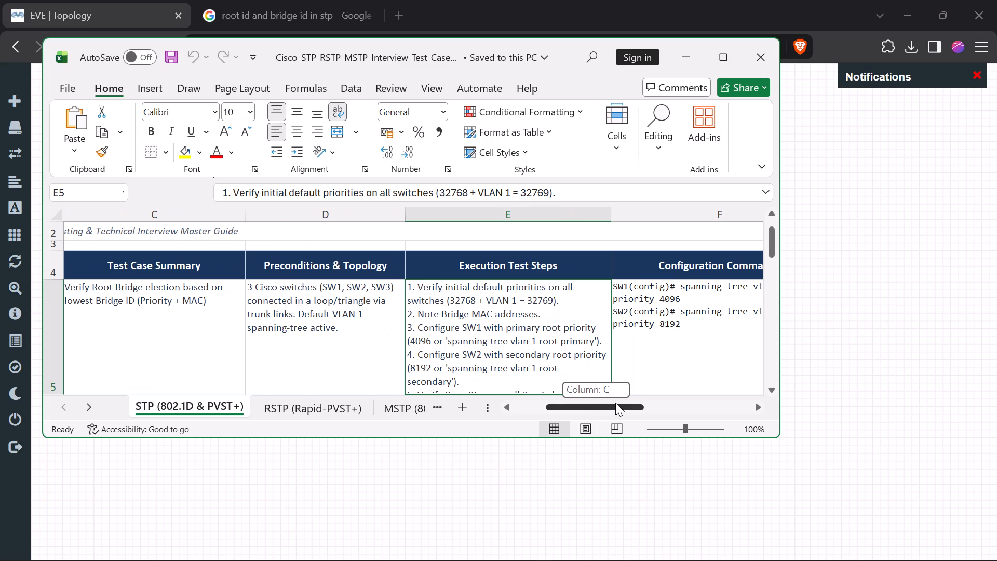
pyautogui.moveTo(615, 403); pyautogui.dragTo(627, 410)
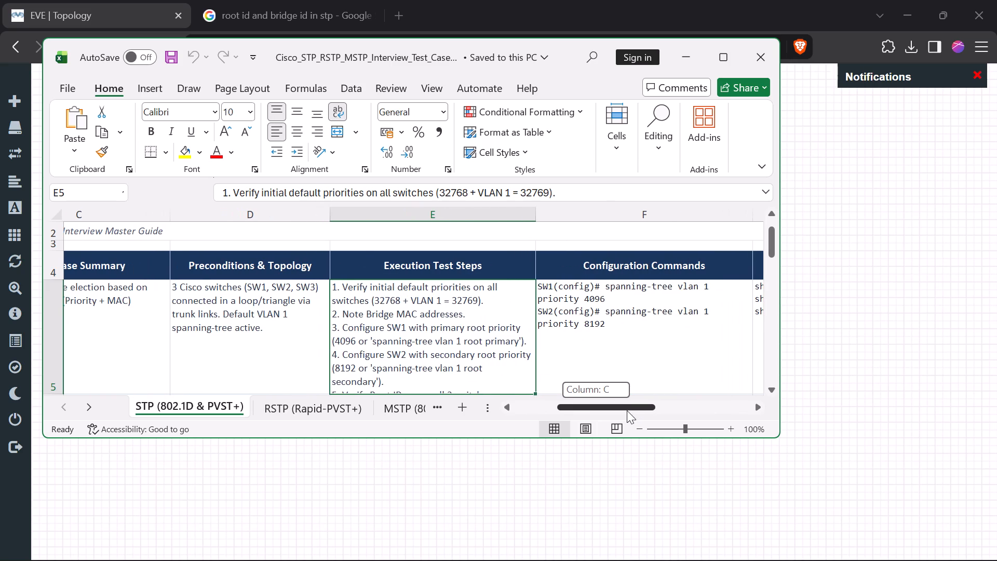
pyautogui.moveTo(627, 410); pyautogui.dragTo(632, 410)
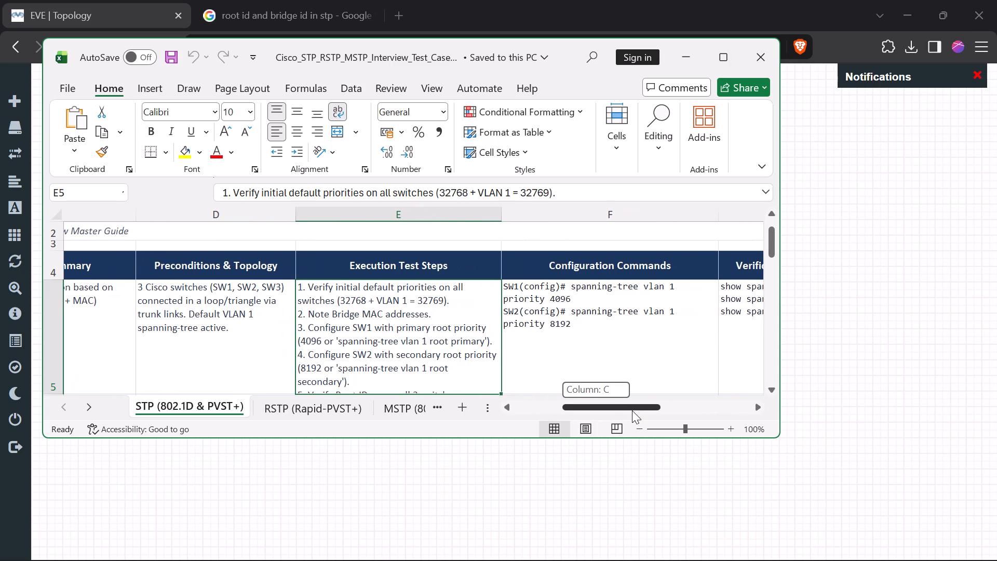
pyautogui.moveTo(632, 410); pyautogui.dragTo(627, 413)
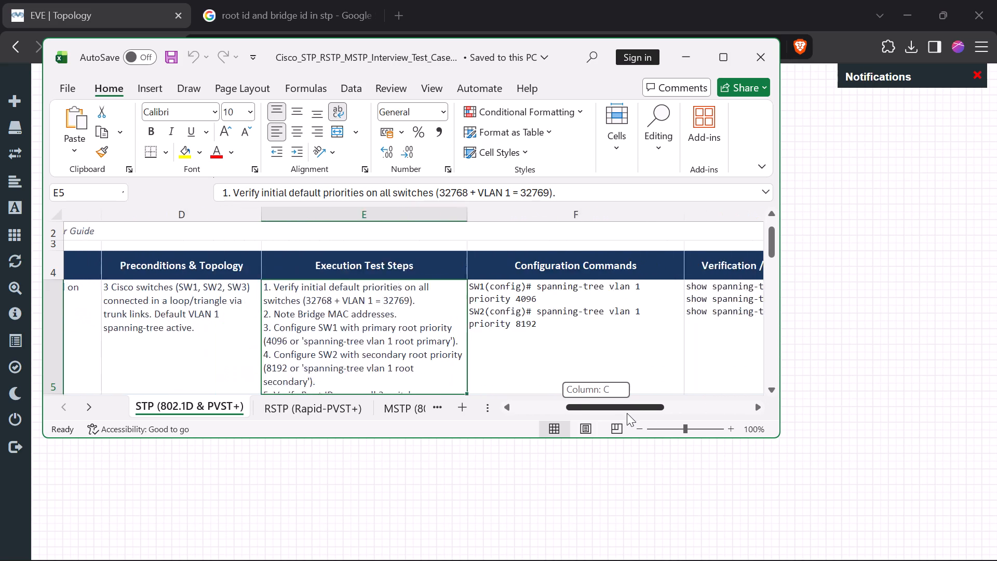
pyautogui.moveTo(627, 413); pyautogui.dragTo(619, 414)
pyautogui.scroll(-1, 619, 343)
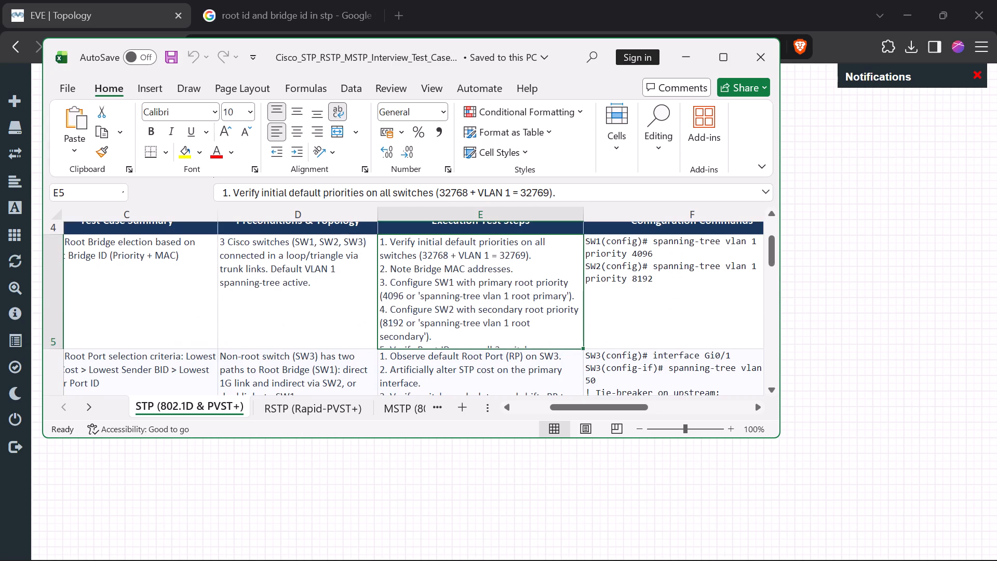
pyautogui.hotkey('ctrl', 'c')
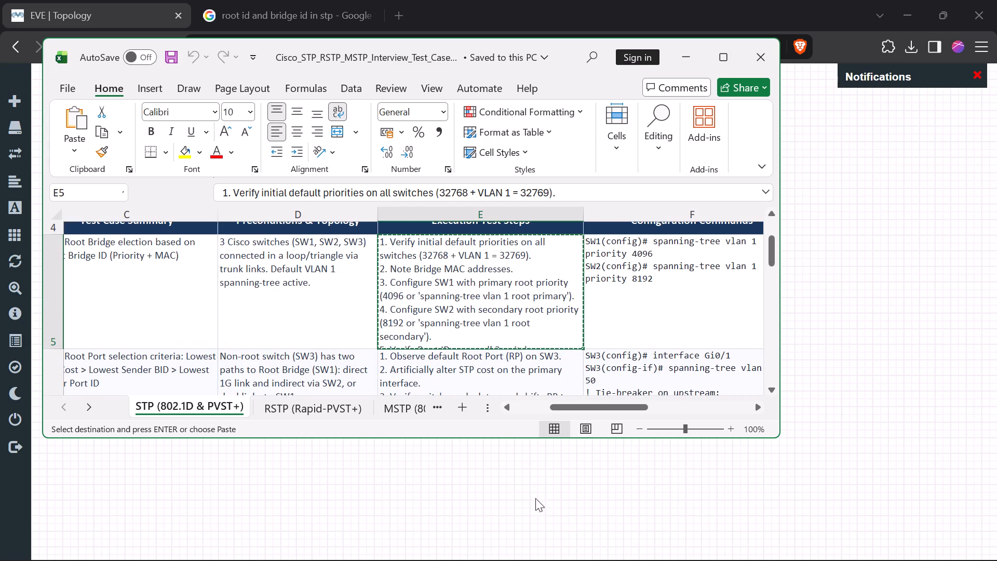
# Switch to the Word document and paste the copied execution test steps below the spanning-tree output image.
pyautogui.click(600, 541)
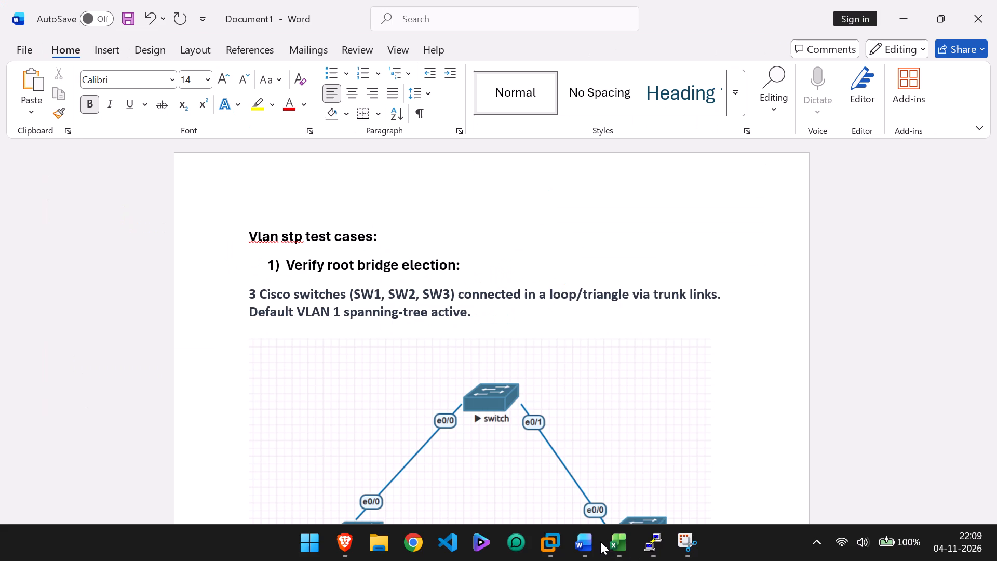
pyautogui.scroll(-9, 434, 359)
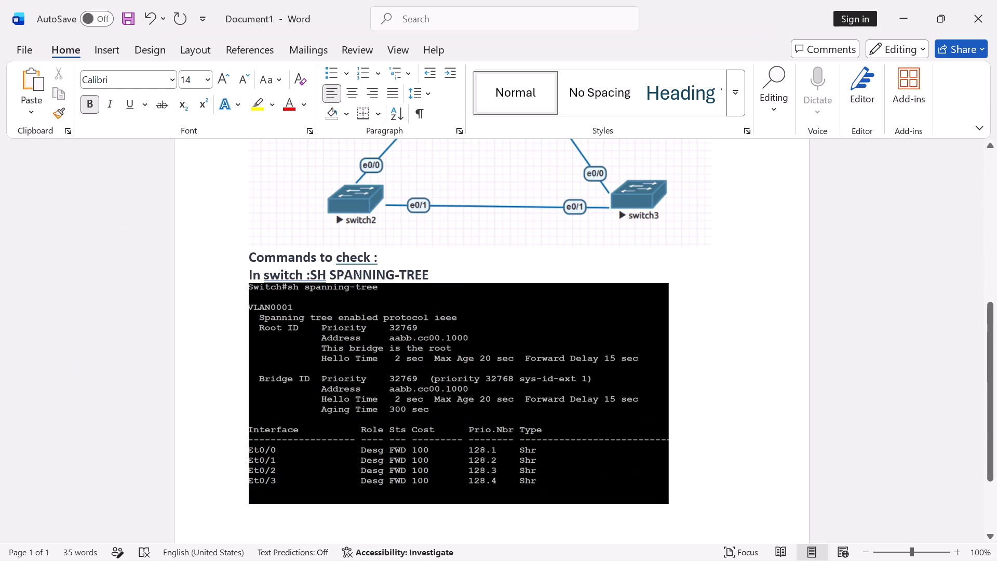
pyautogui.scroll(-2, 434, 361)
pyautogui.hotkey('ctrl', 'v')
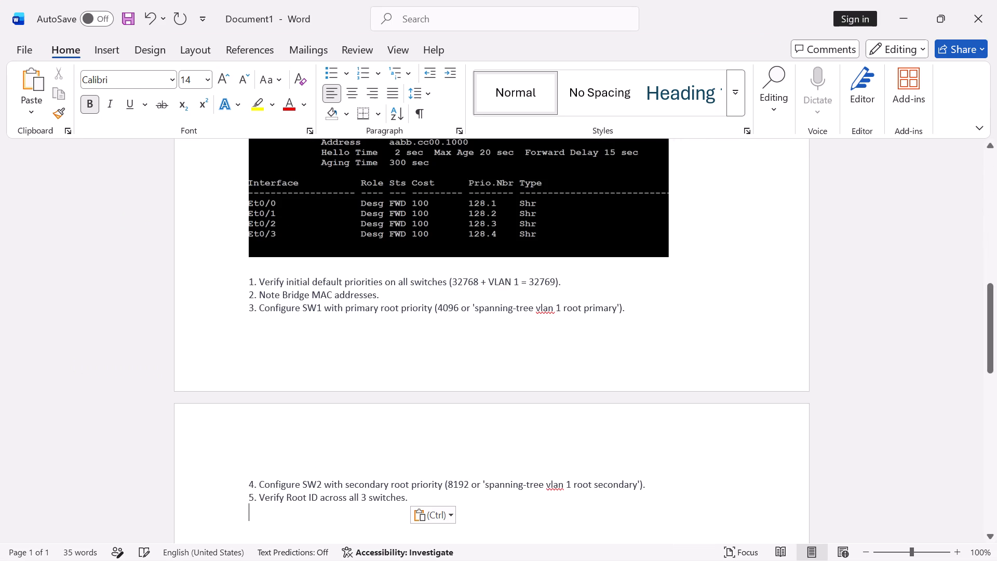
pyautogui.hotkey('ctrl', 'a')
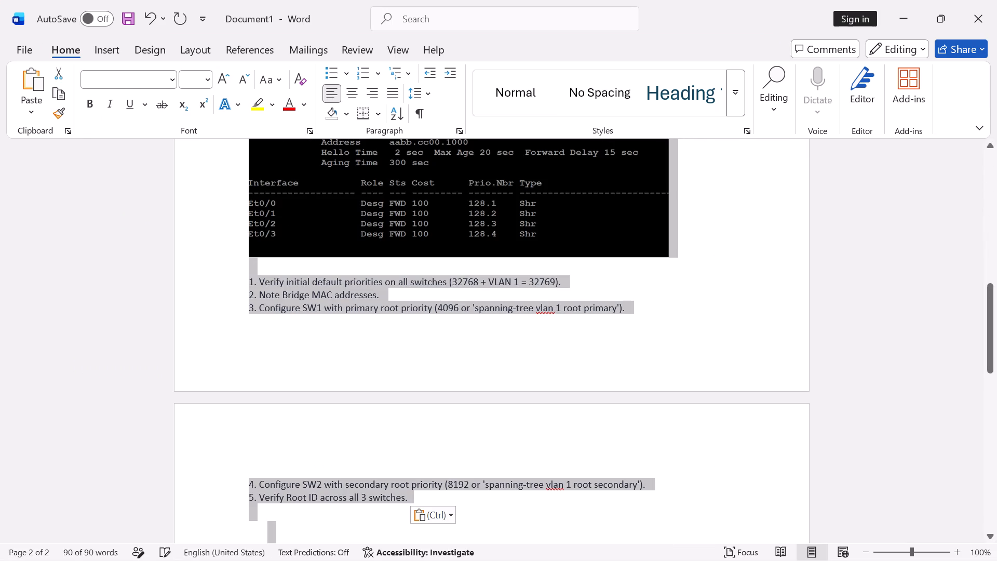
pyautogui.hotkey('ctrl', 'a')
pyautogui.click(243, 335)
# Change the font of the five pasted execution test steps to Times New Roman.
pyautogui.moveTo(241, 279); pyautogui.dragTo(327, 315)
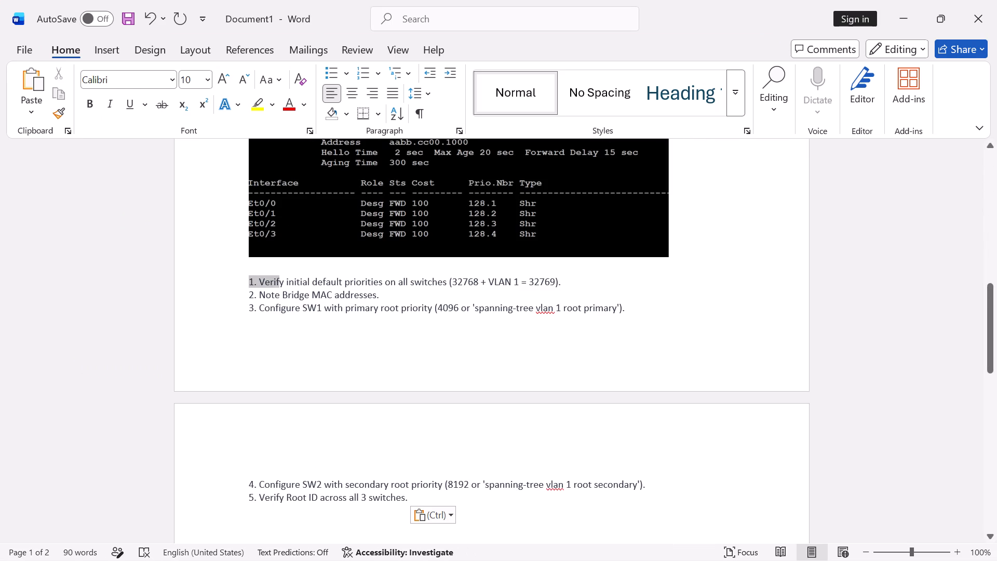
pyautogui.moveTo(327, 315); pyautogui.dragTo(447, 503)
pyautogui.scroll(-1, 444, 501)
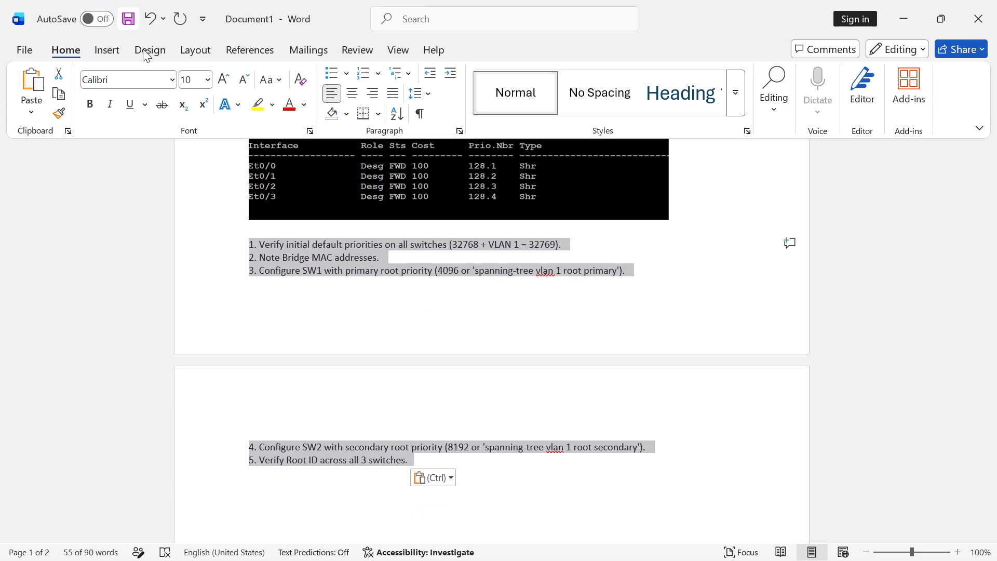
pyautogui.click(171, 82)
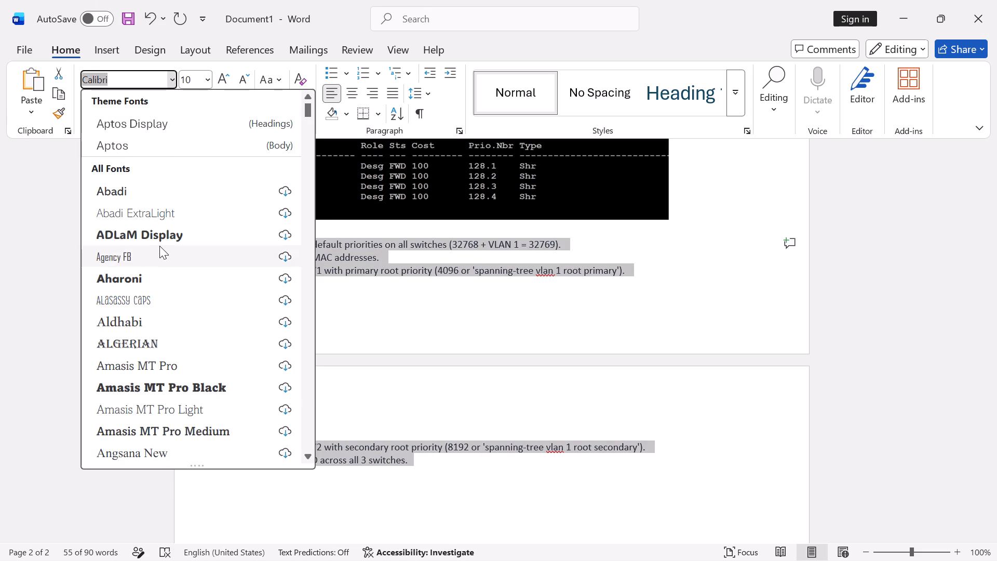
pyautogui.press('t')
pyautogui.press('t')
pyautogui.press('t')
pyautogui.press('t')
pyautogui.press('t')
pyautogui.press('t')
pyautogui.press('t')
pyautogui.press('t')
pyautogui.press('t')
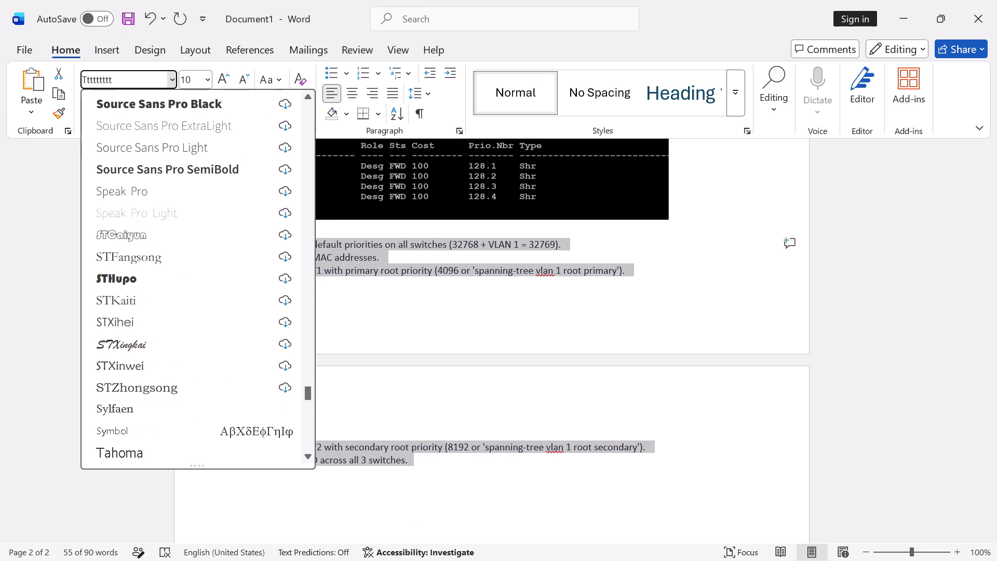
pyautogui.press('BackSpace')
pyautogui.press('BackSpace')
pyautogui.press('BackSpace')
pyautogui.press('BackSpace')
pyautogui.press('BackSpace')
pyautogui.press('BackSpace')
pyautogui.press('BackSpace')
pyautogui.press('BackSpace')
pyautogui.write('ime')
pyautogui.press('Return')
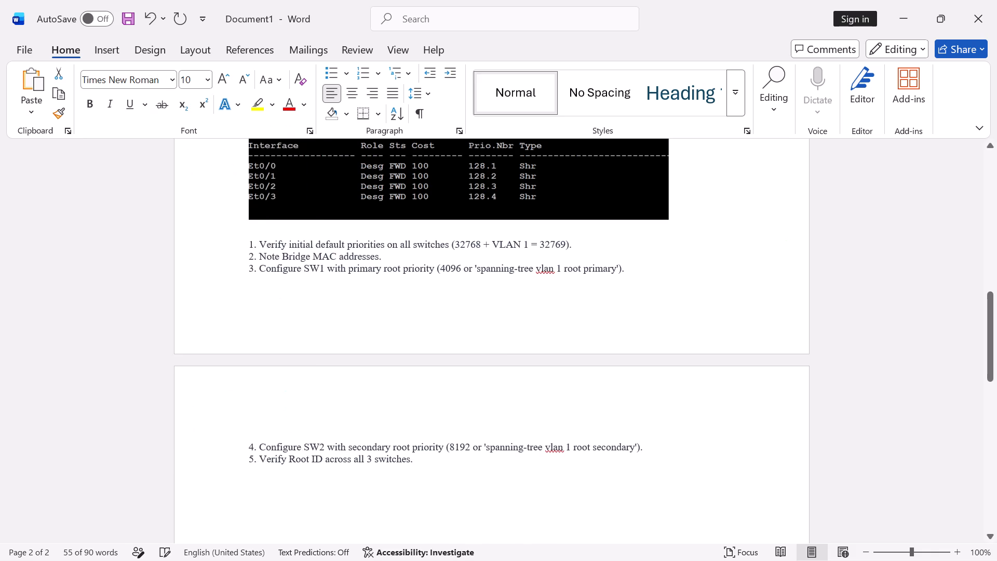
# Set the five execution test steps to font size 12 and make them bold.
pyautogui.click(208, 80)
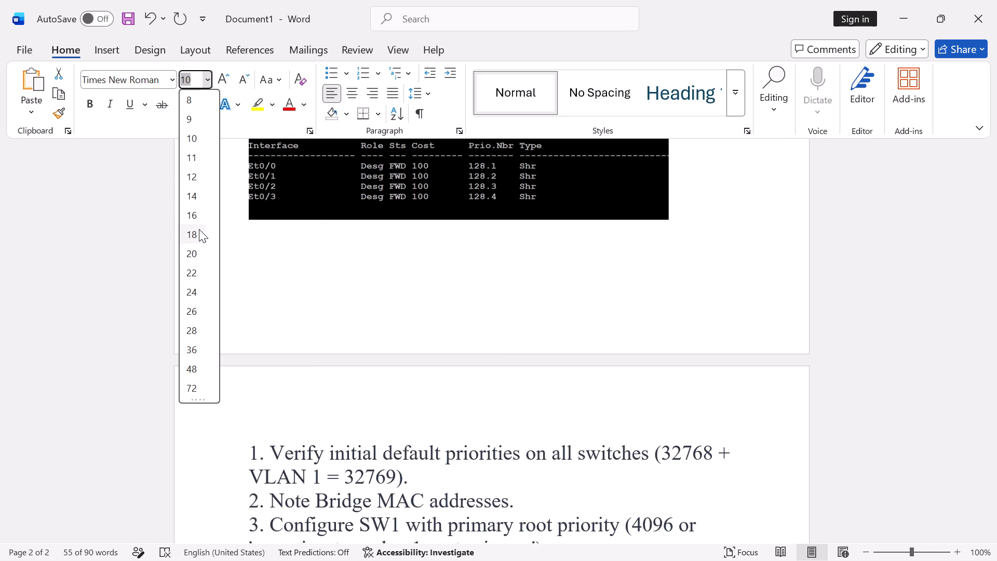
pyautogui.click(189, 181)
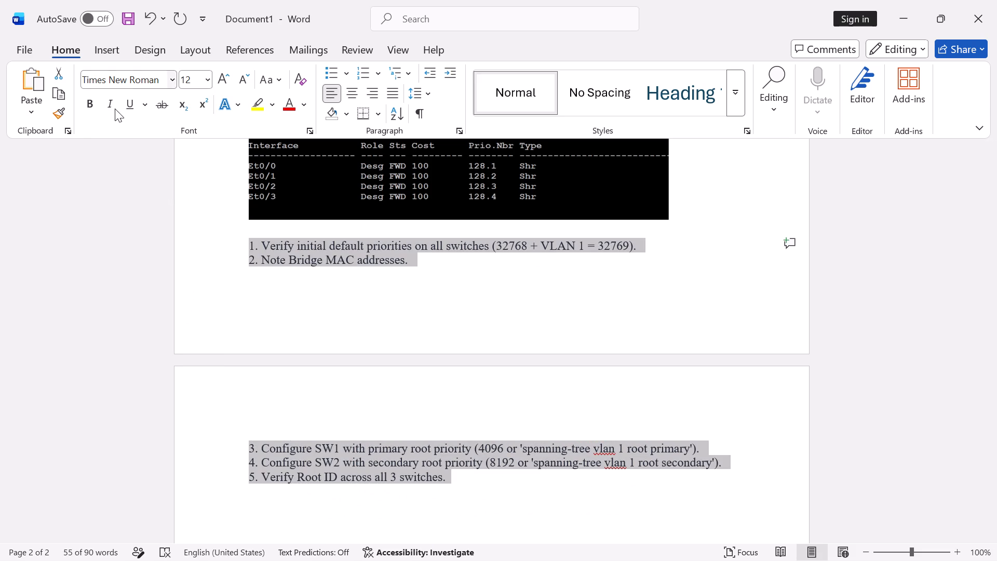
pyautogui.click(93, 107)
pyautogui.click(417, 272)
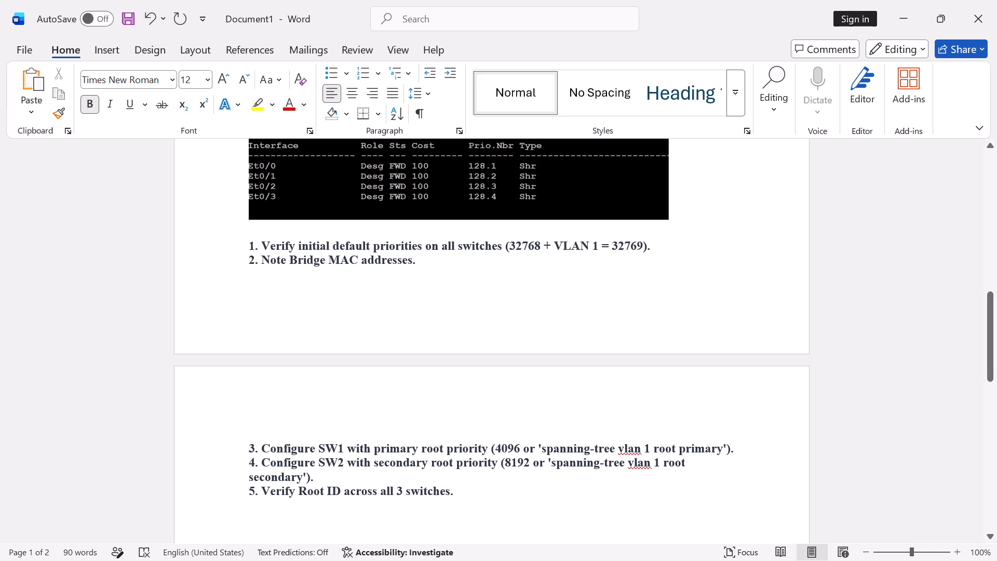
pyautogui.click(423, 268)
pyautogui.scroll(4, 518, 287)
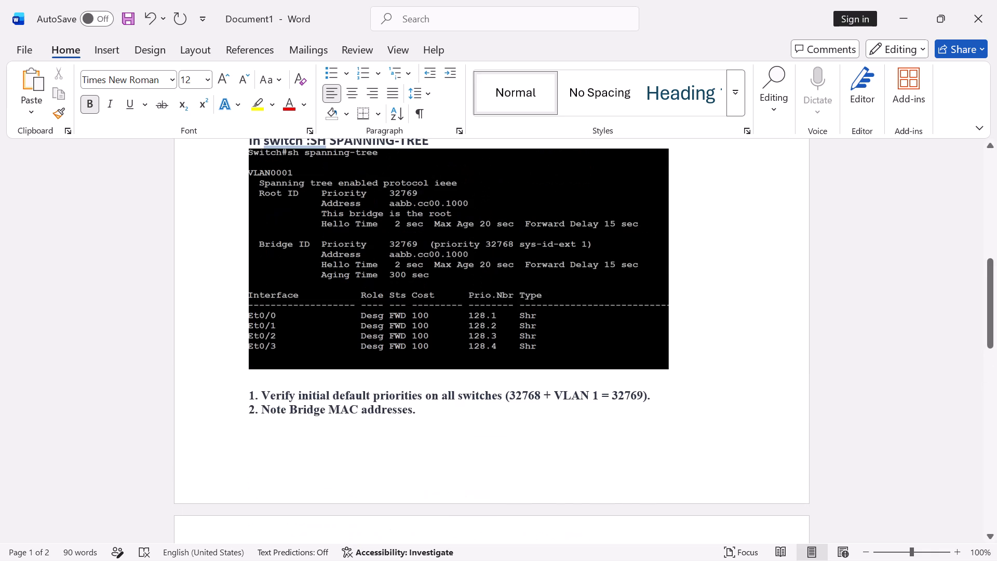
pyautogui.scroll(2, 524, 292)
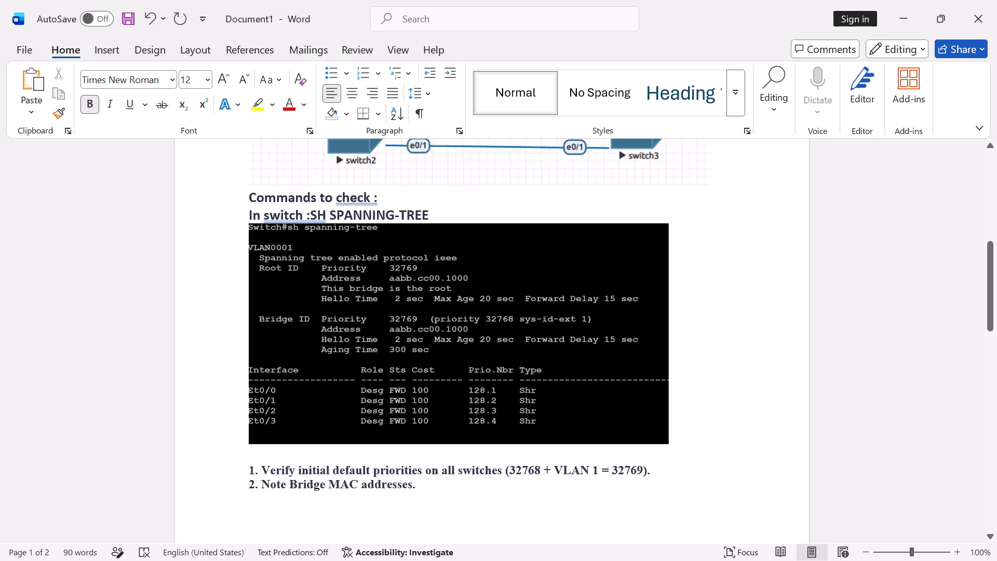